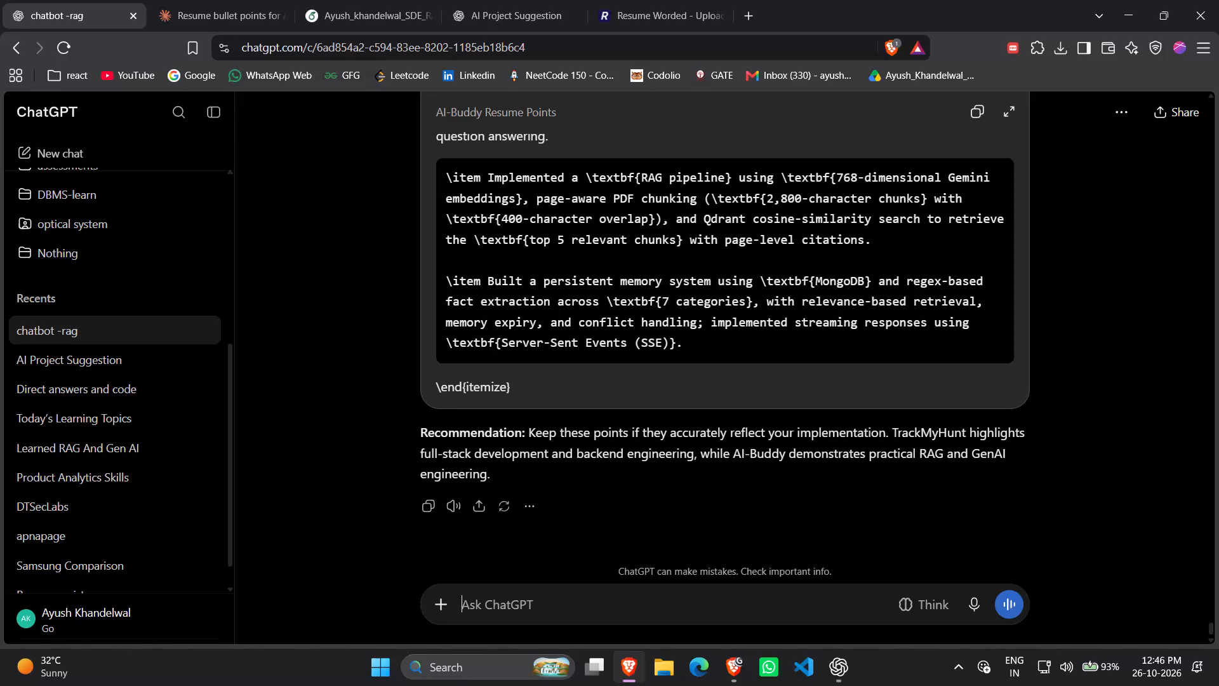
Switch to the Overleaf resume project and review the compiled page down to the Certifications section.
click(317, 0)
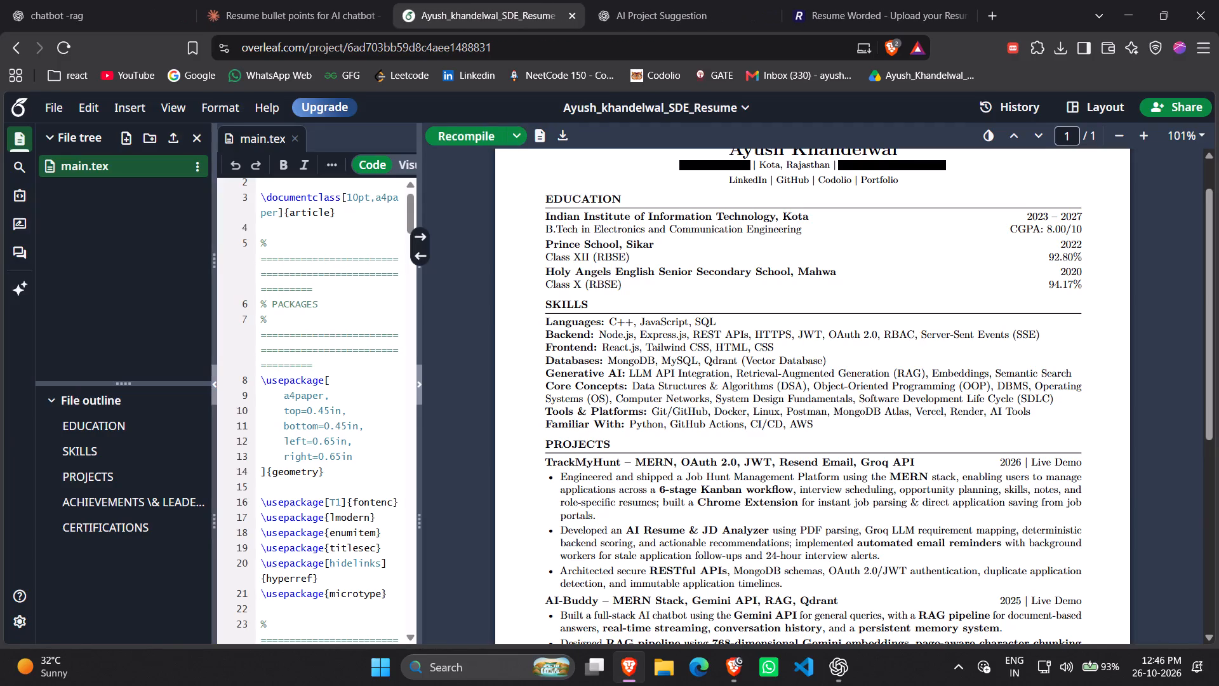
scroll(996, 373, down, 2)
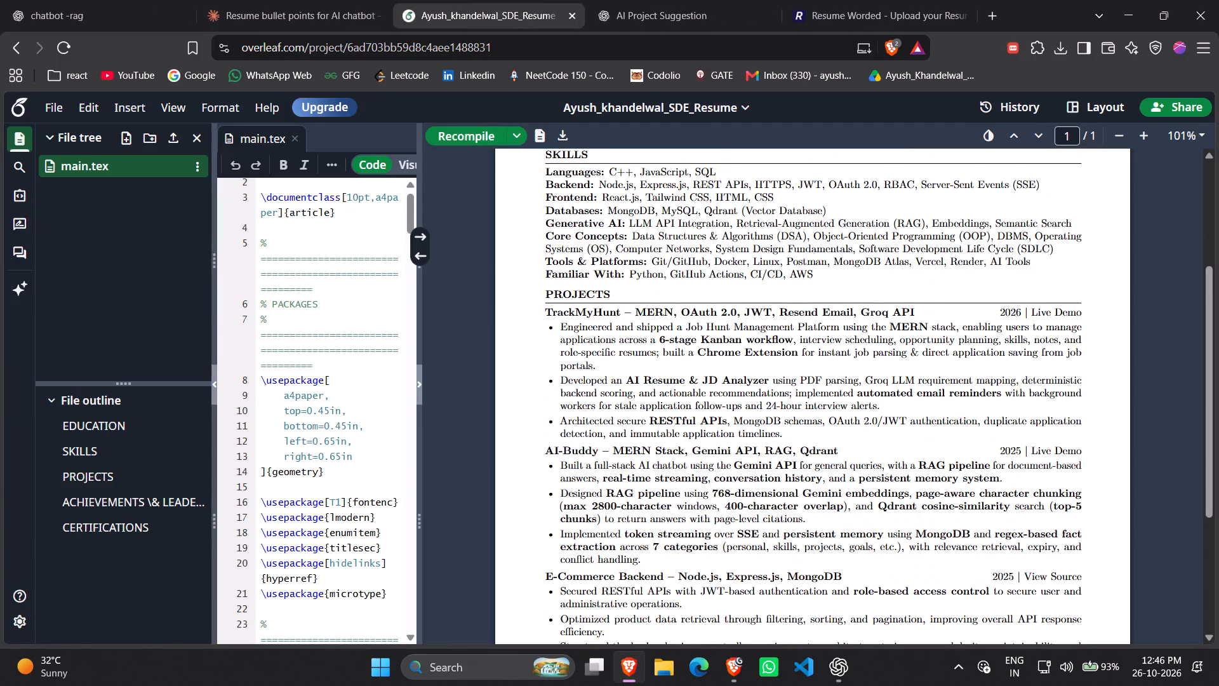
scroll(996, 373, down, 4)
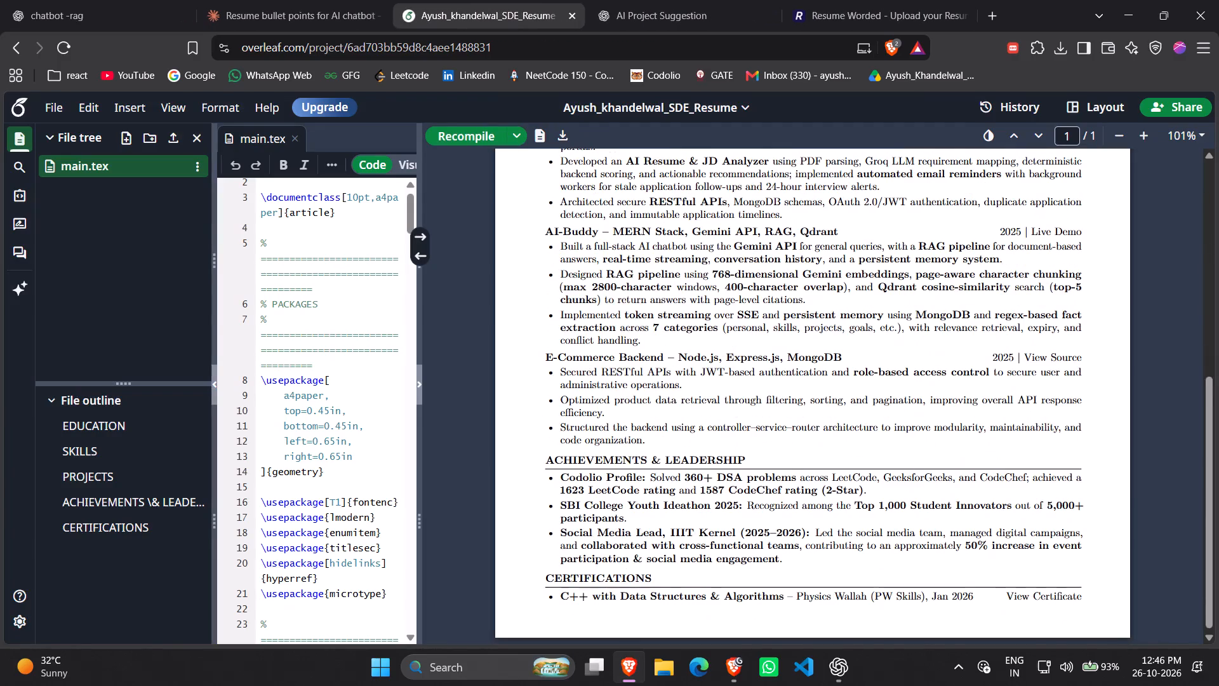
Reload the Resume Worded upload page and upload today's SDE resume PDF from the Downloads folder for scoring.
click(849, 0)
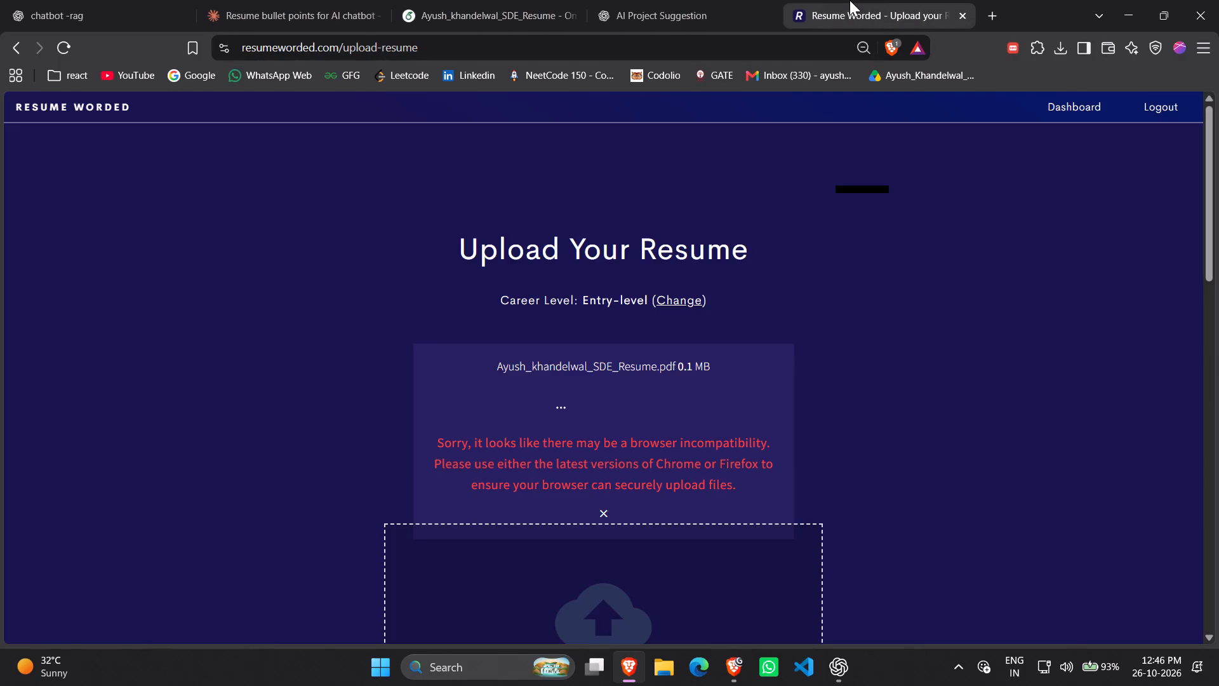
click(61, 43)
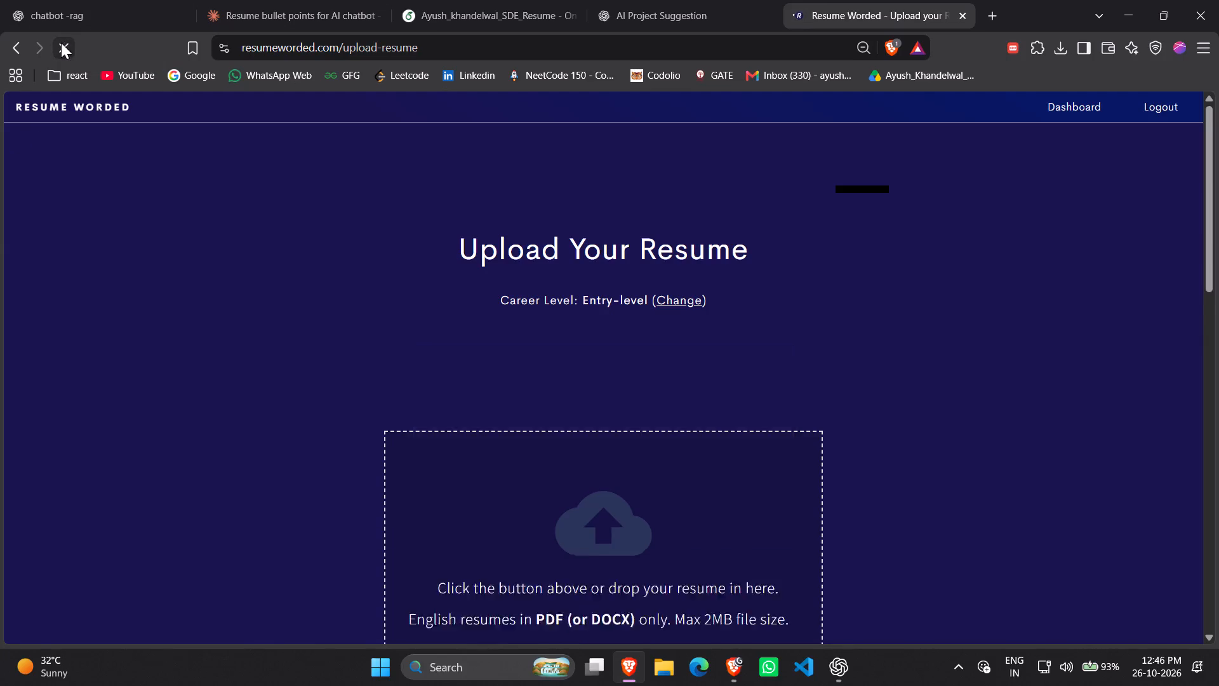
click(604, 441)
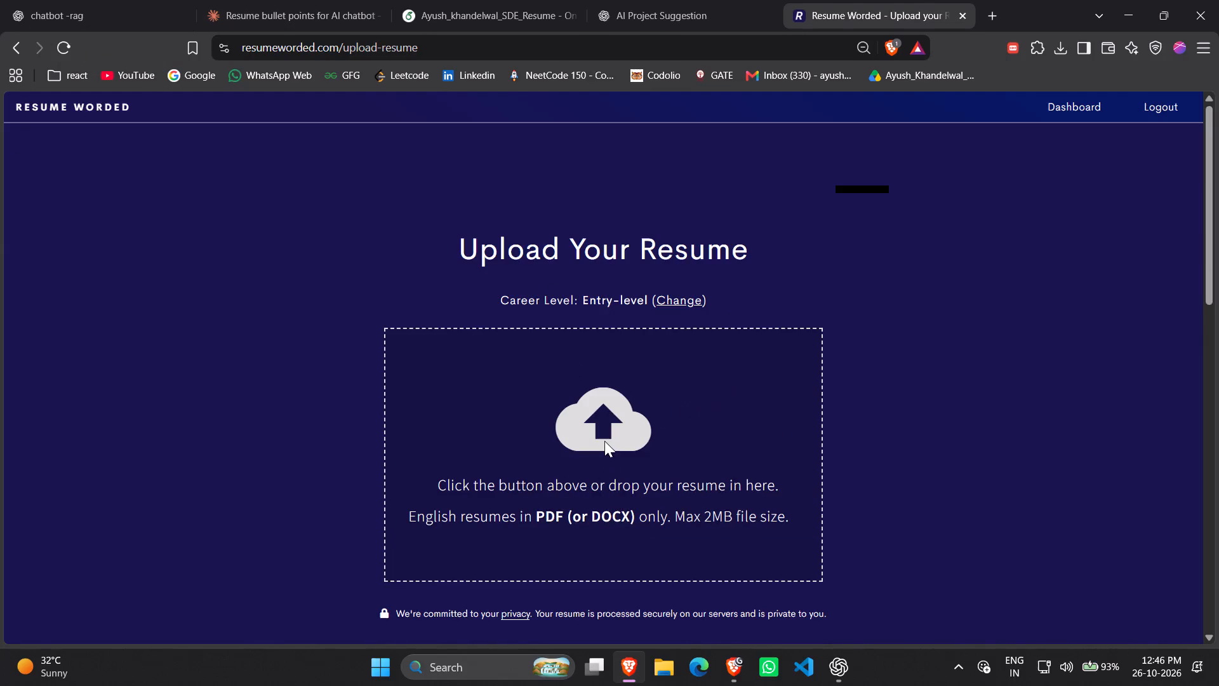
click(270, 138)
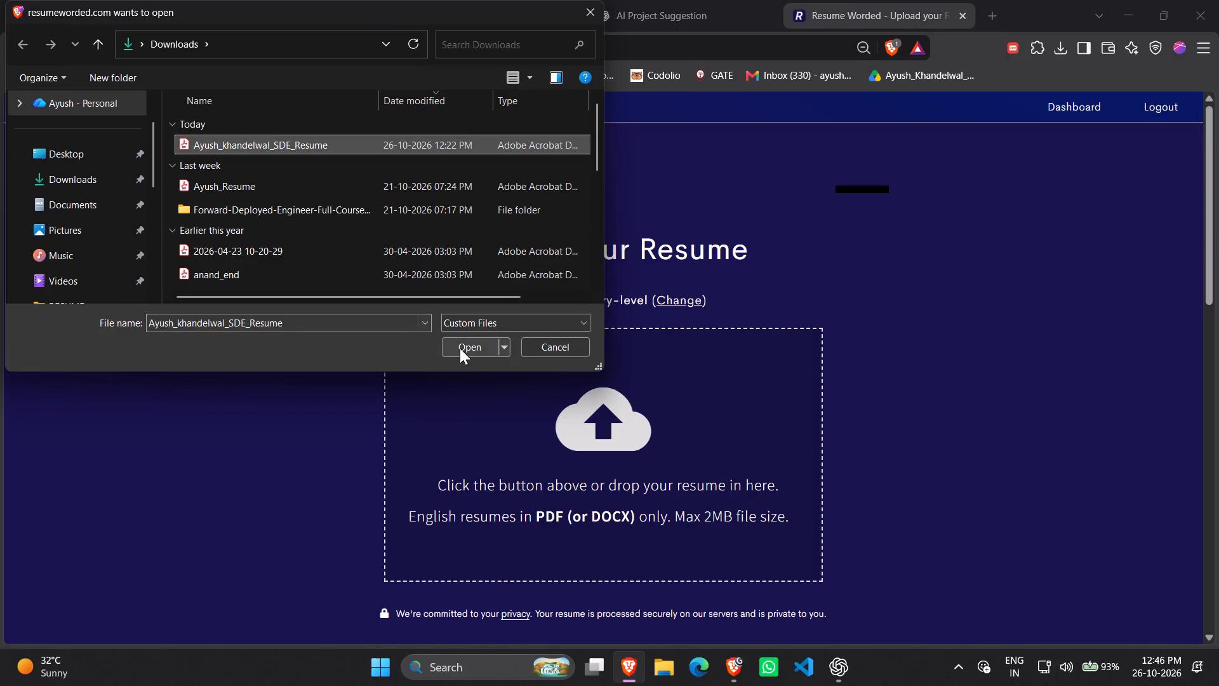
click(460, 348)
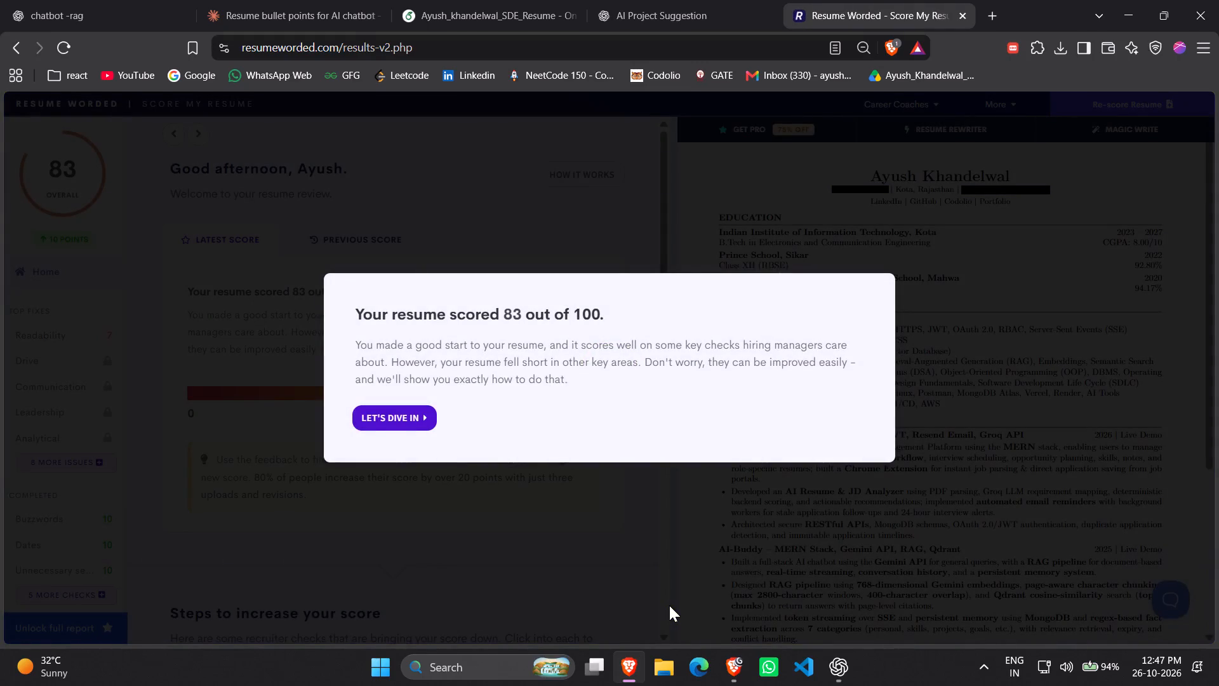
Go through and dismiss the score introduction, then examine the Readability check and its highlighted lines in the resume preview.
click(385, 413)
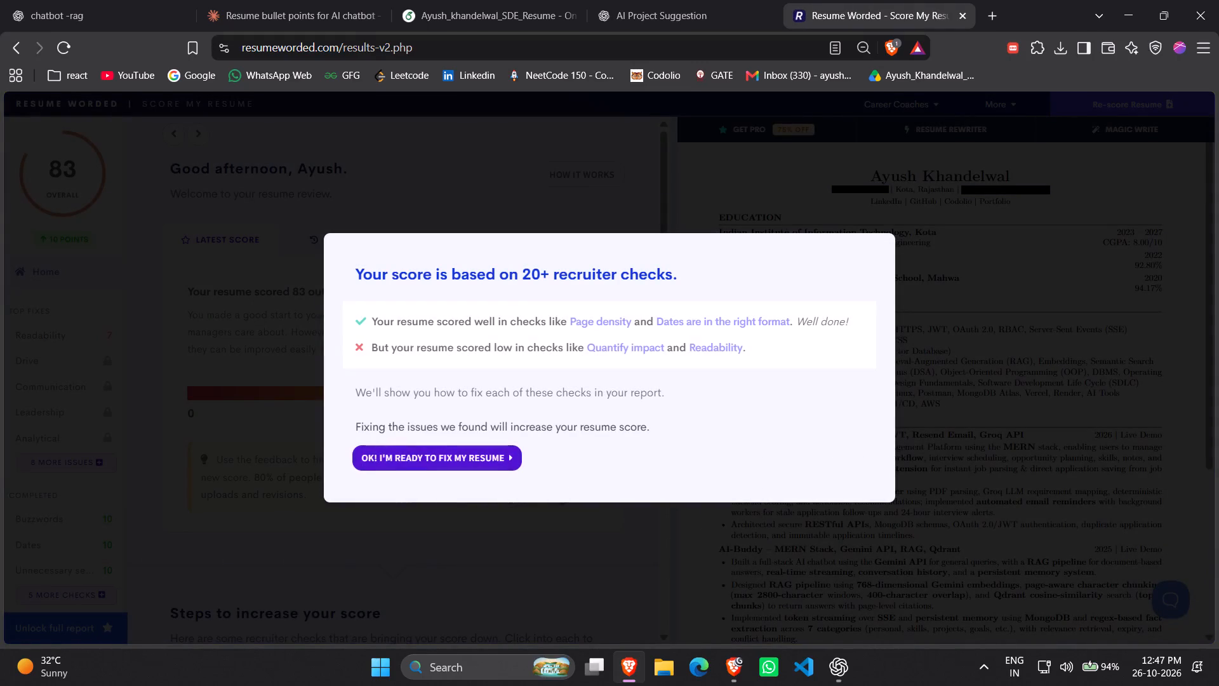
click(413, 457)
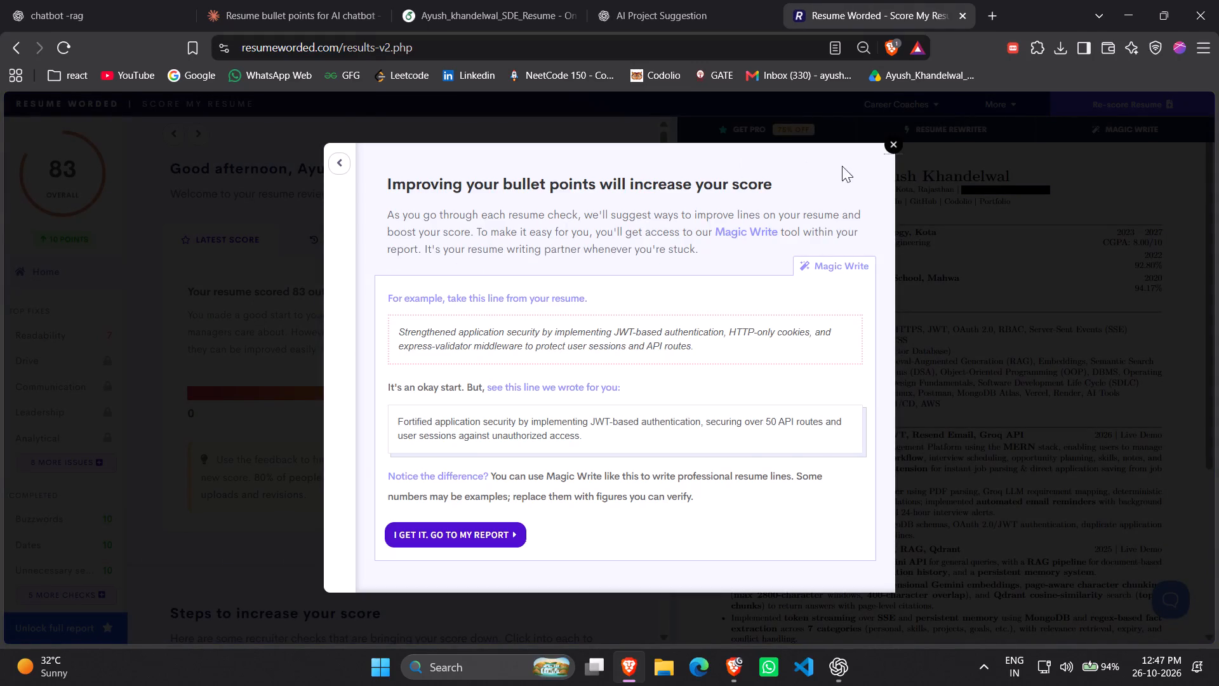
click(894, 147)
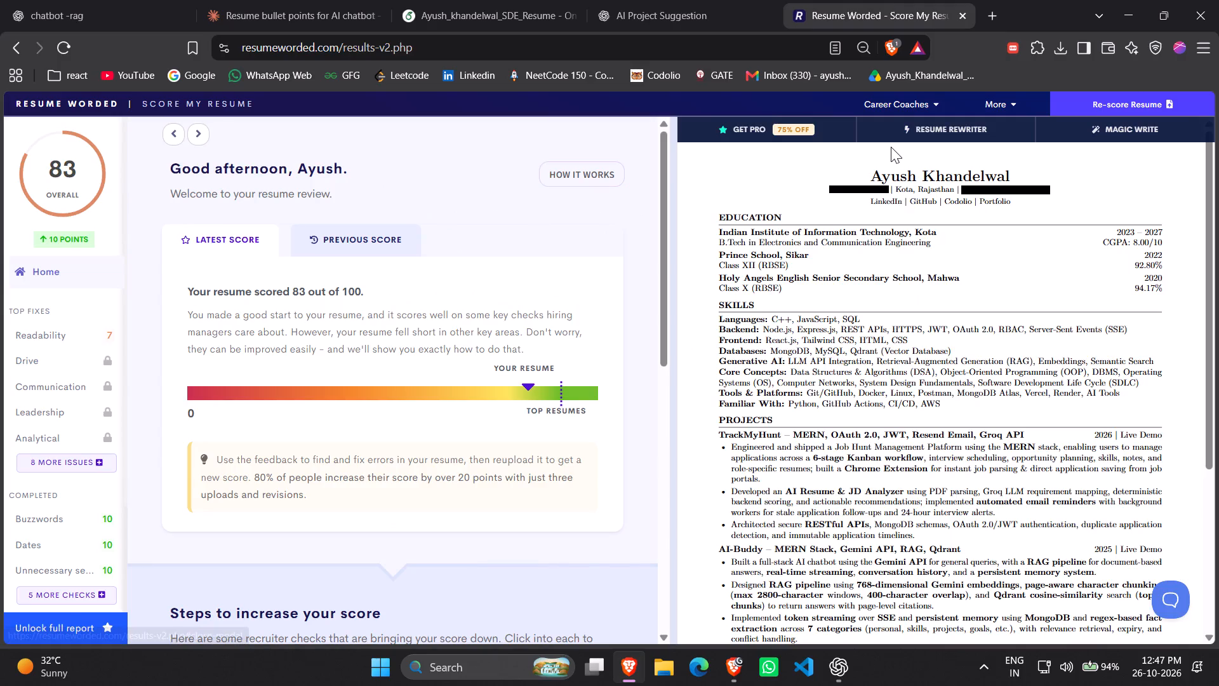
click(99, 339)
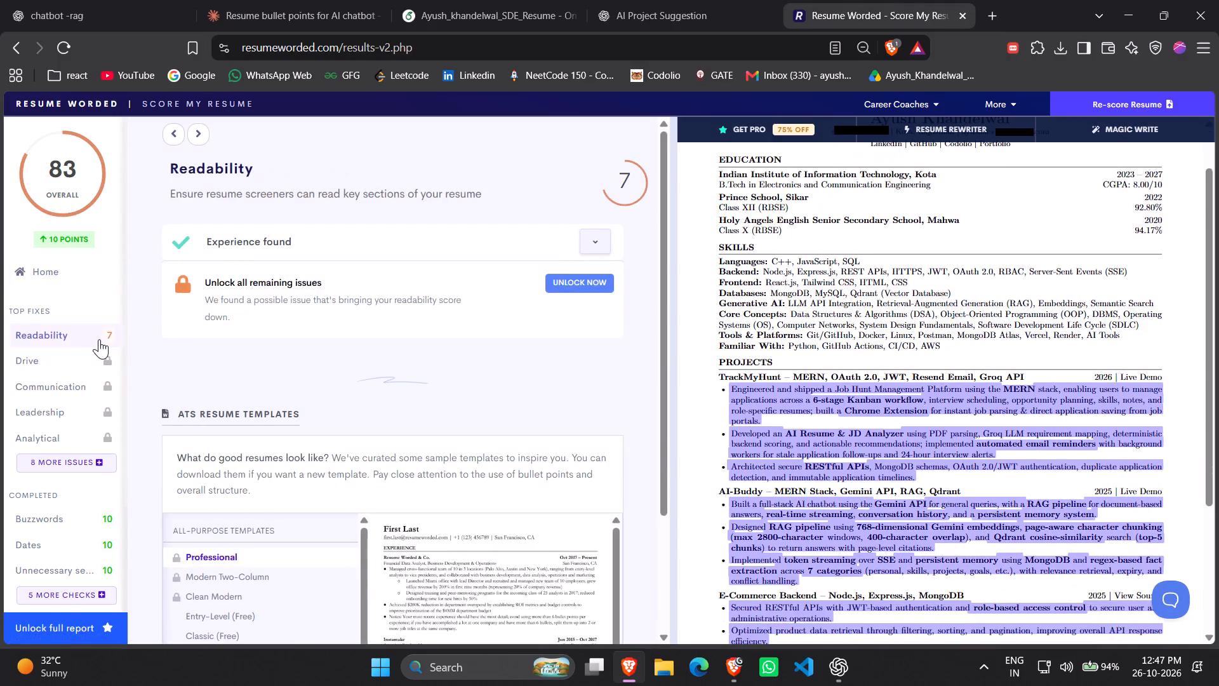
scroll(691, 480, down, 4)
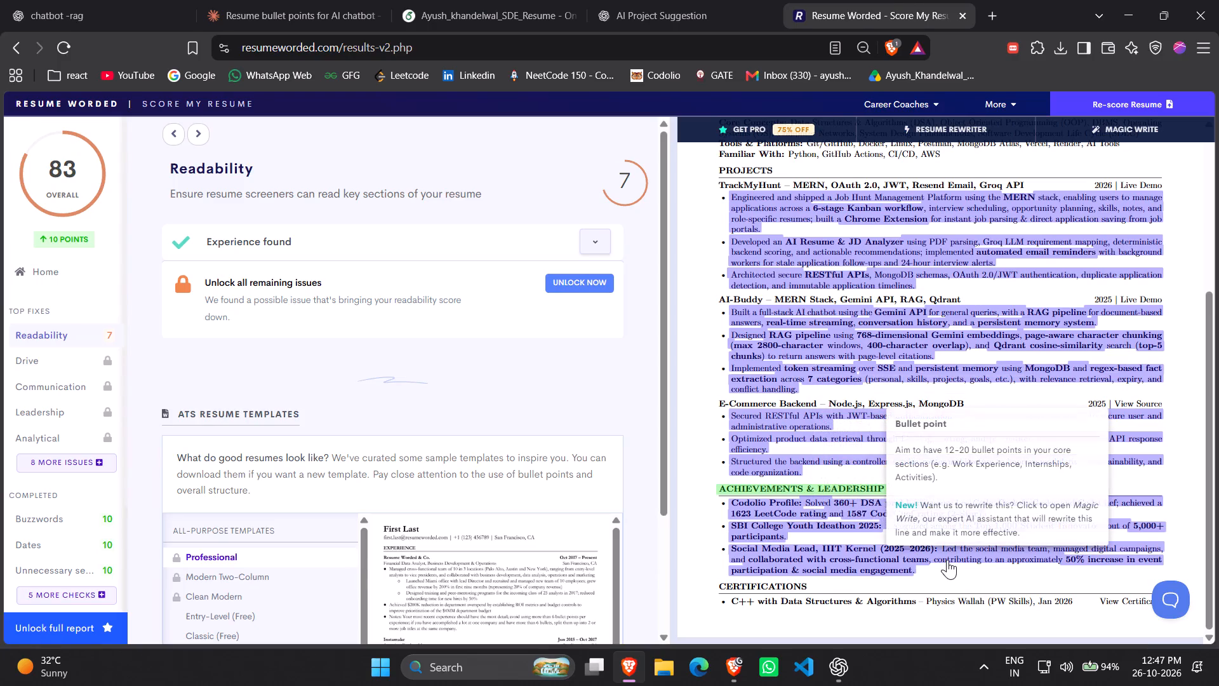
scroll(989, 593, up, 3)
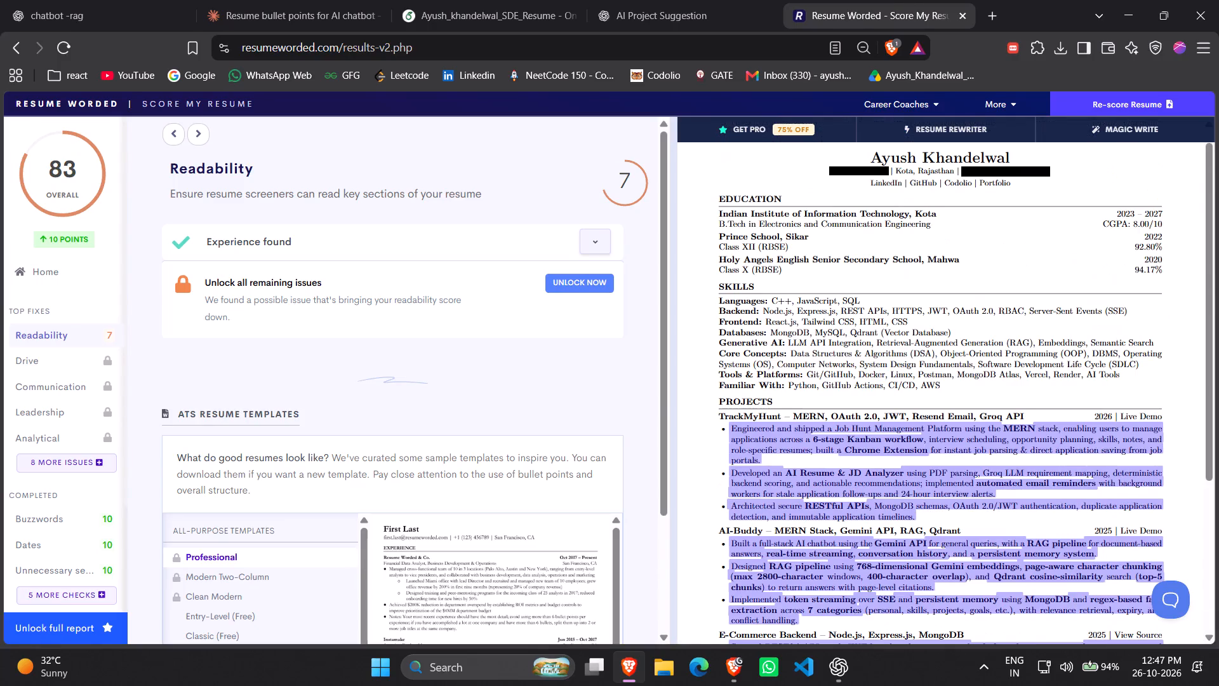
scroll(989, 593, down, 3)
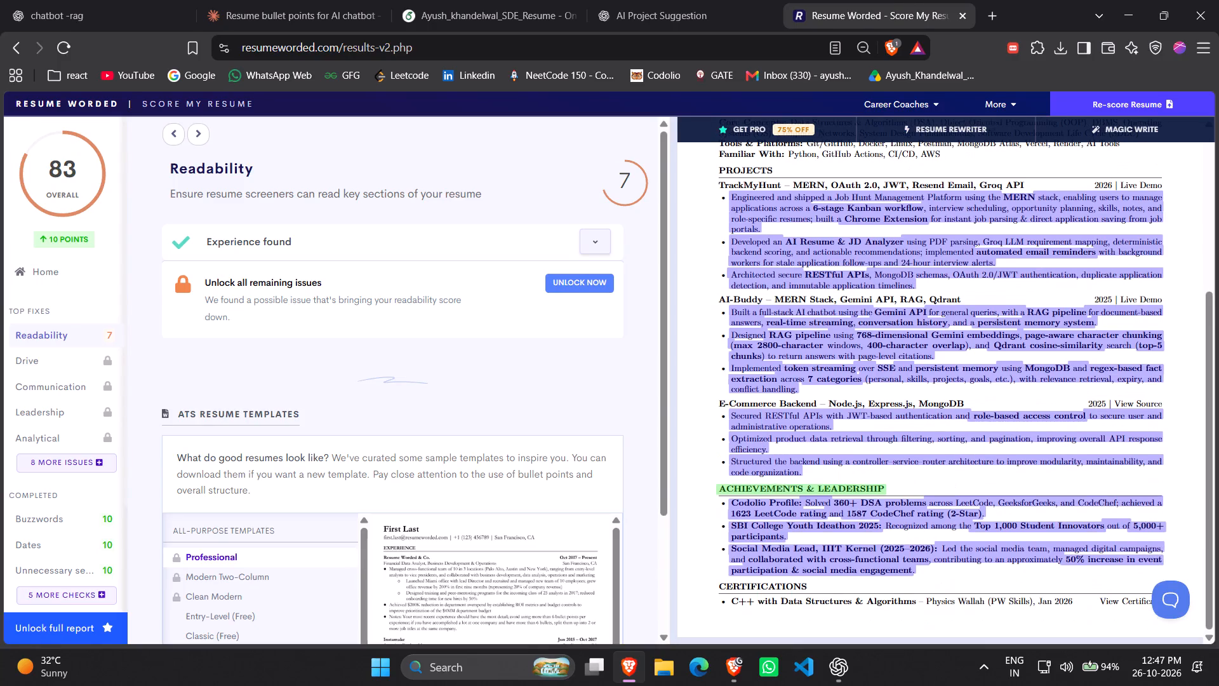
scroll(989, 593, up, 4)
Return to the Overleaf resume project and view the compiled resume's Education and Skills sections.
click(718, 27)
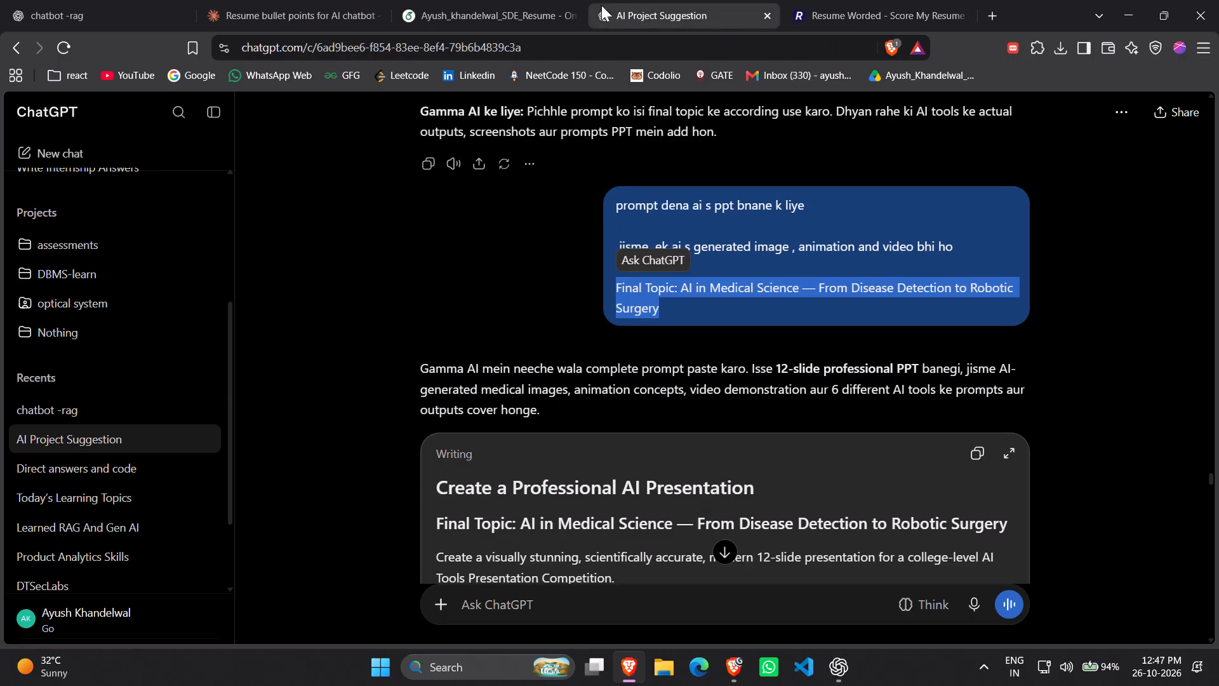
click(474, 0)
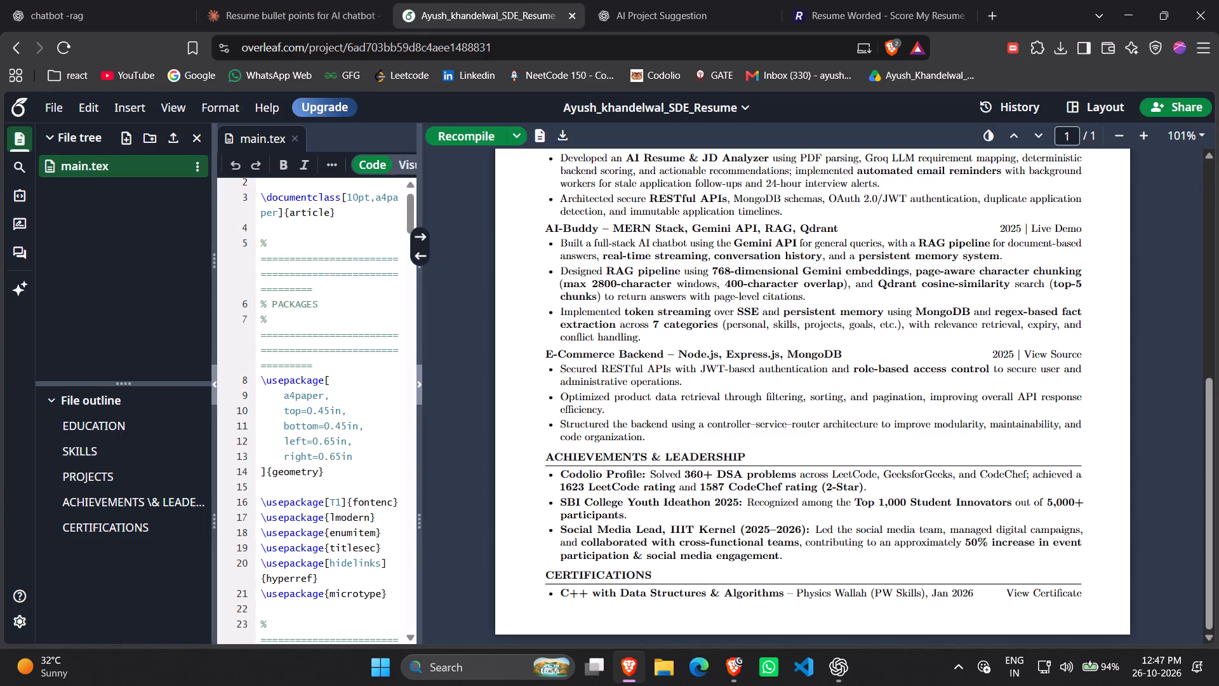
scroll(696, 326, up, 5)
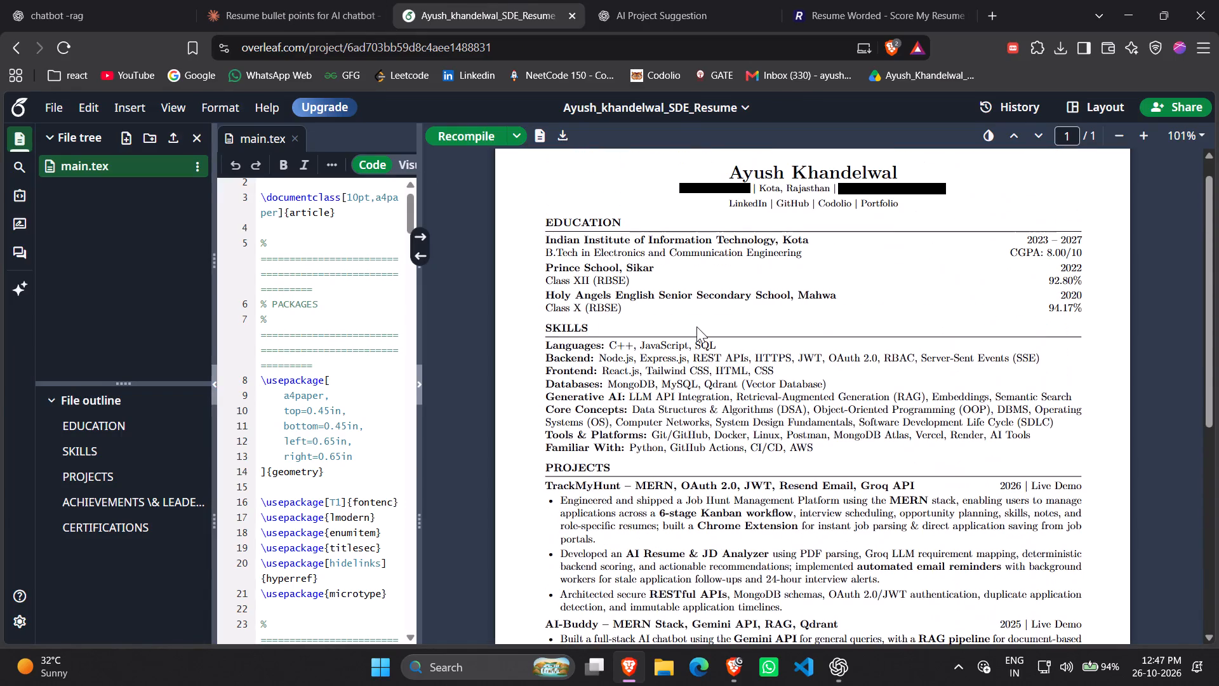
Open today's SDE resume PDF from Downloads in Adobe Acrobat and close the All tools and Bookmarks panes.
click(677, 673)
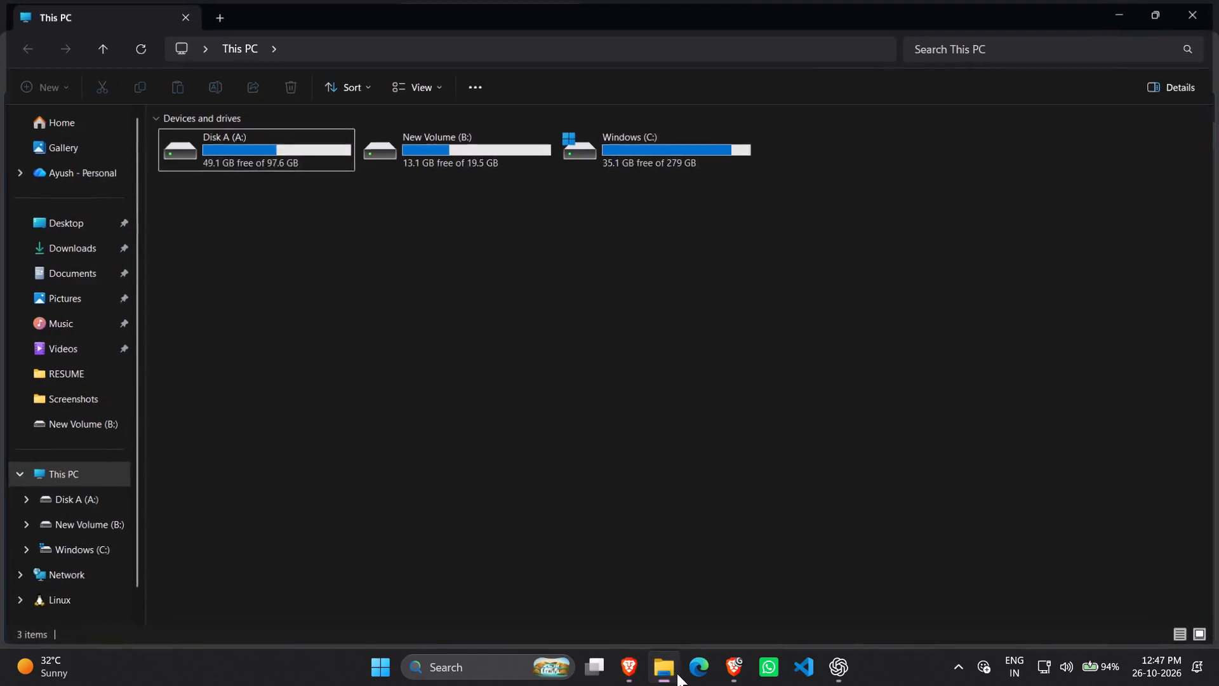
click(74, 239)
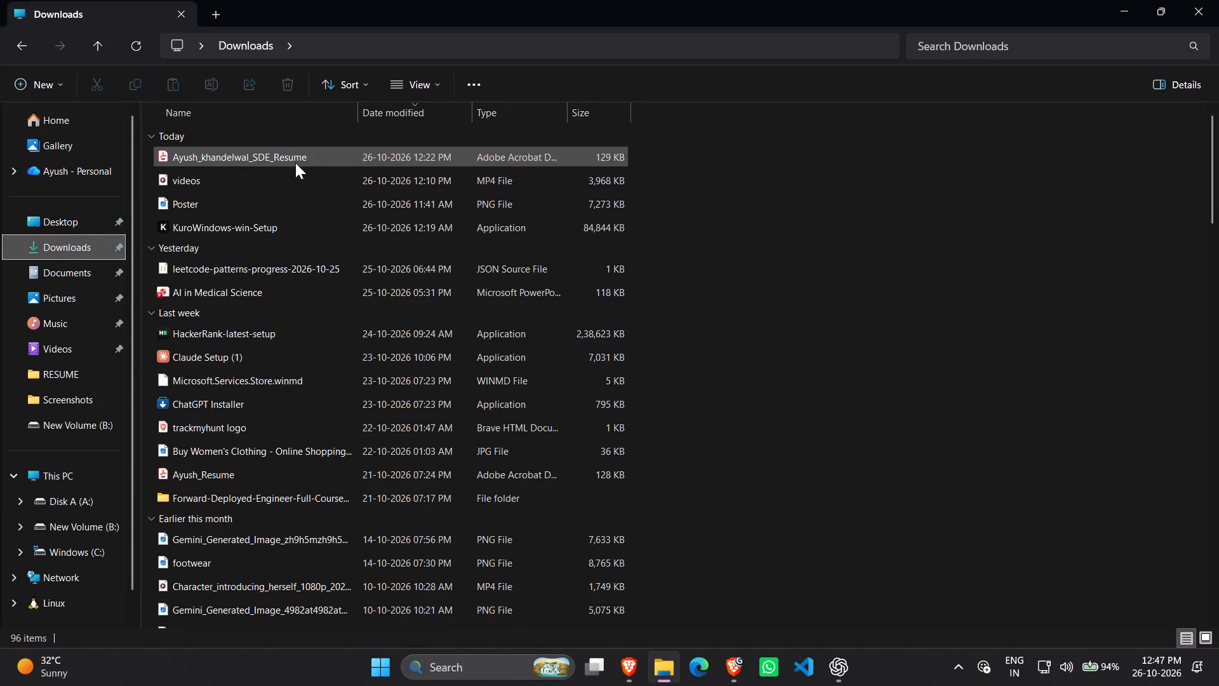
double_click(295, 163)
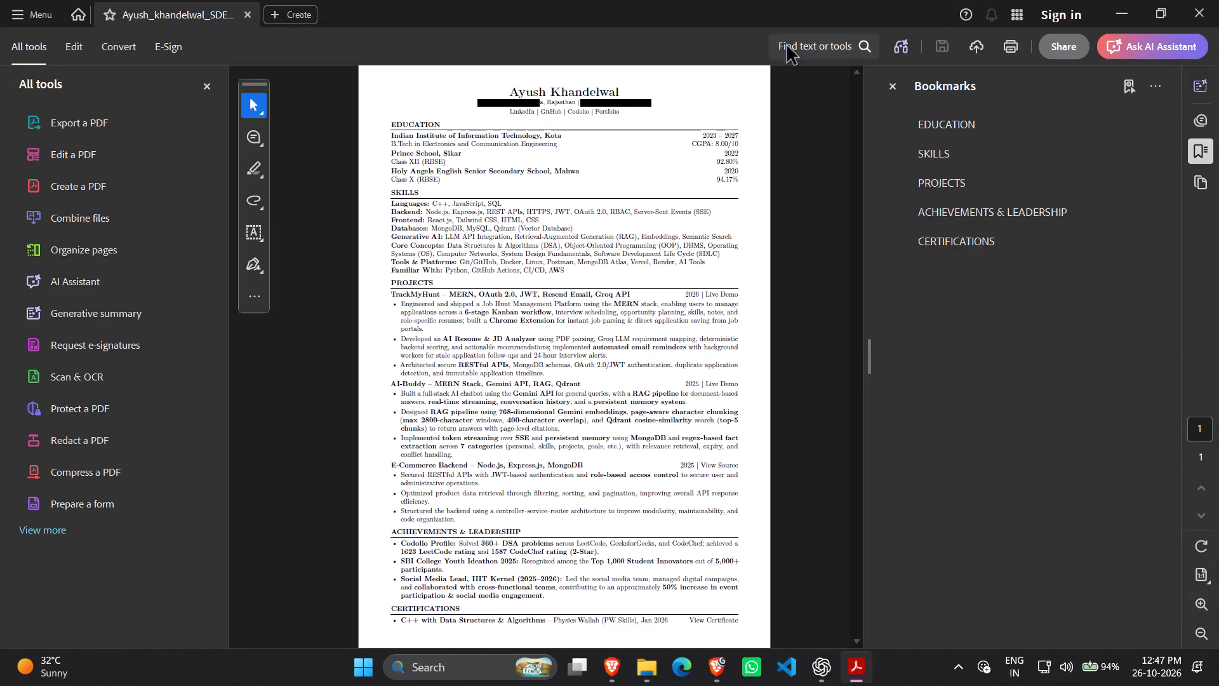
click(215, 92)
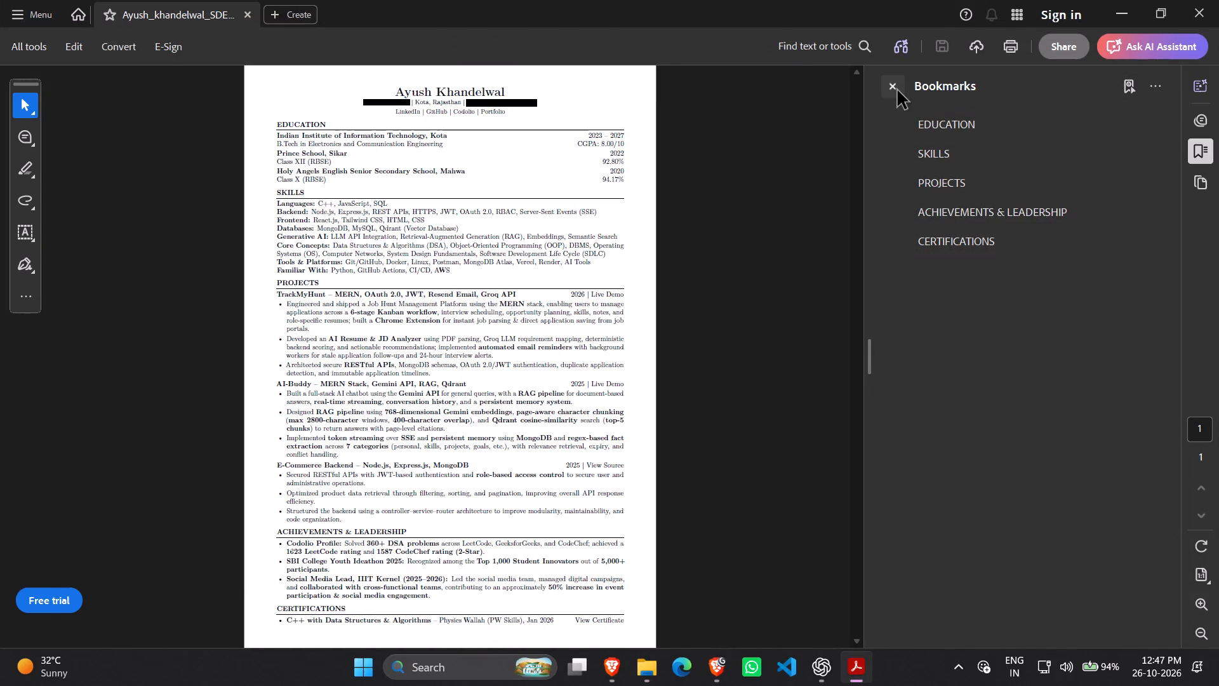
click(896, 91)
Enlarge the resume PDF to 125% and read through its Education, Skills and Projects sections.
ctrl+scroll(610, 295, up, 4)
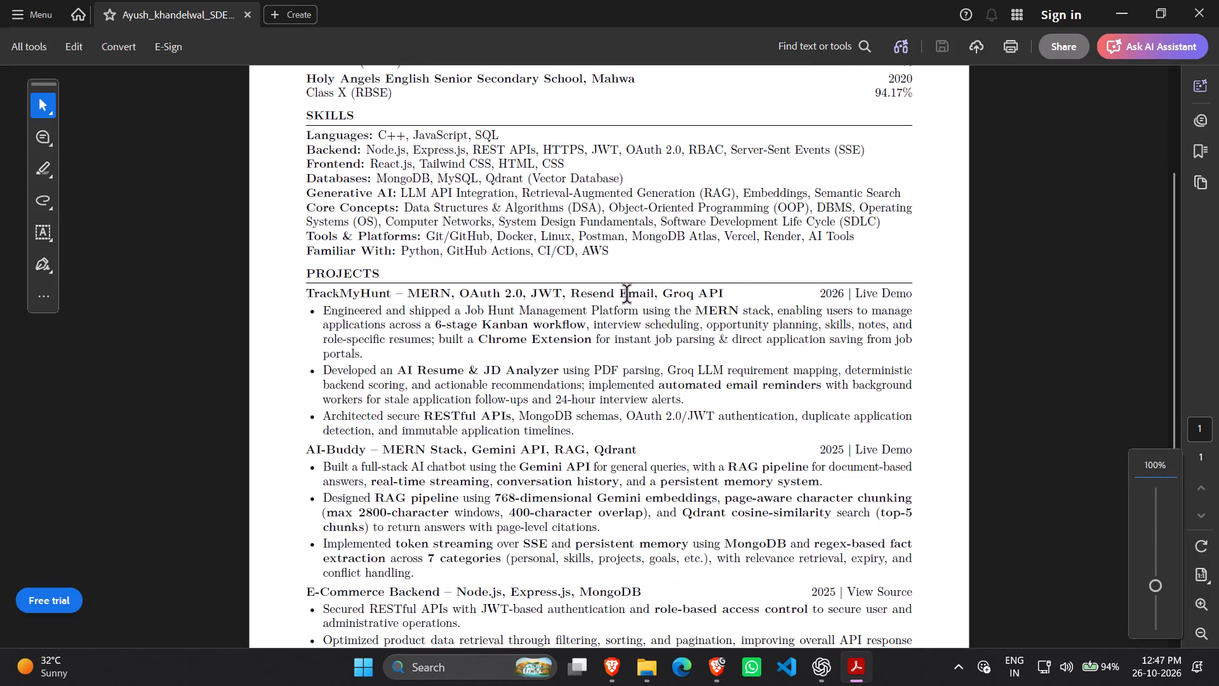
ctrl+scroll(629, 296, up, 1)
scroll(632, 298, up, 8)
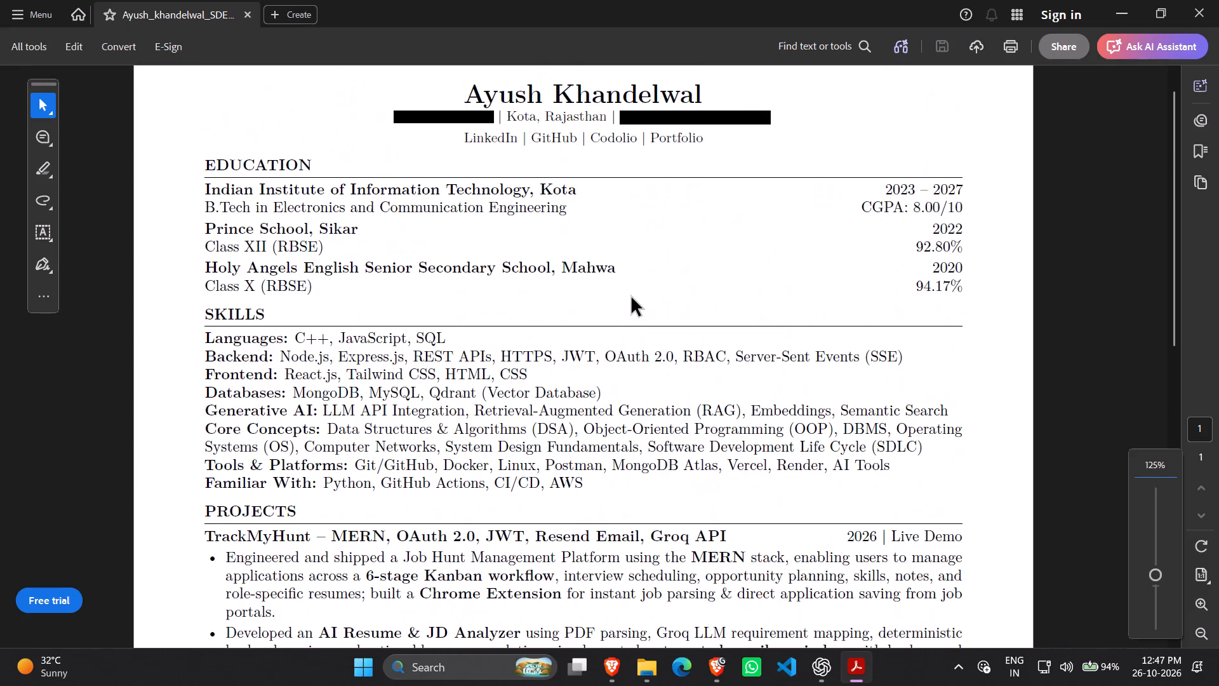
scroll(632, 298, down, 3)
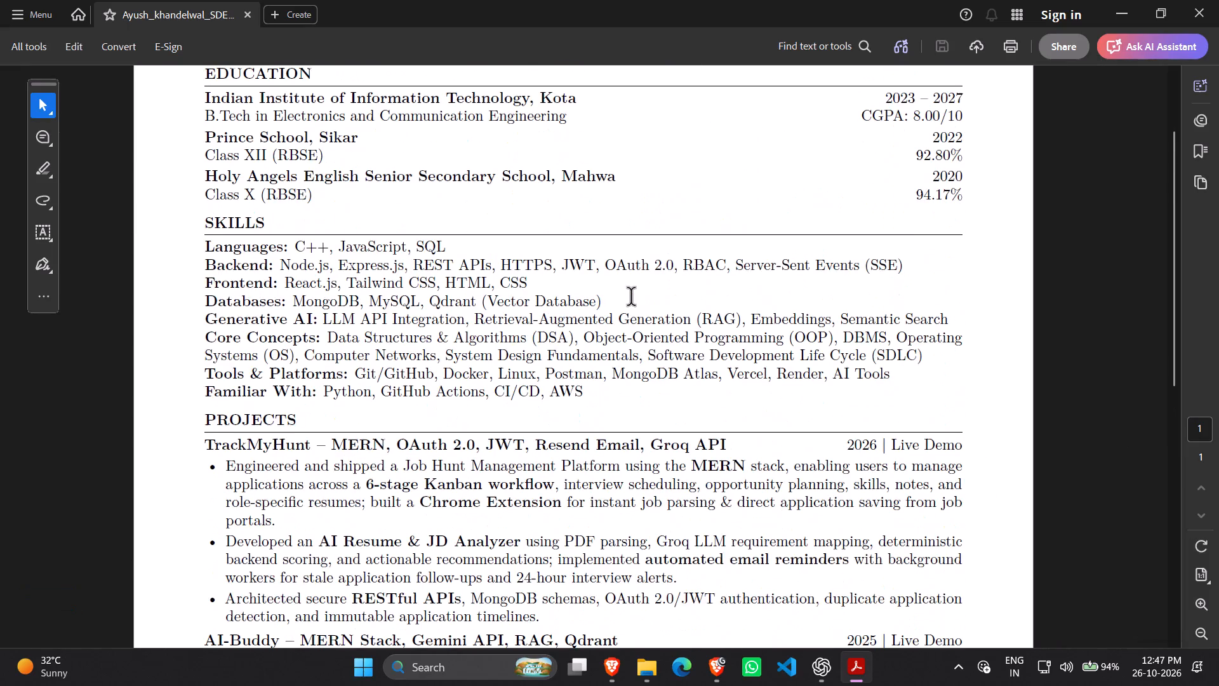
scroll(632, 298, down, 1)
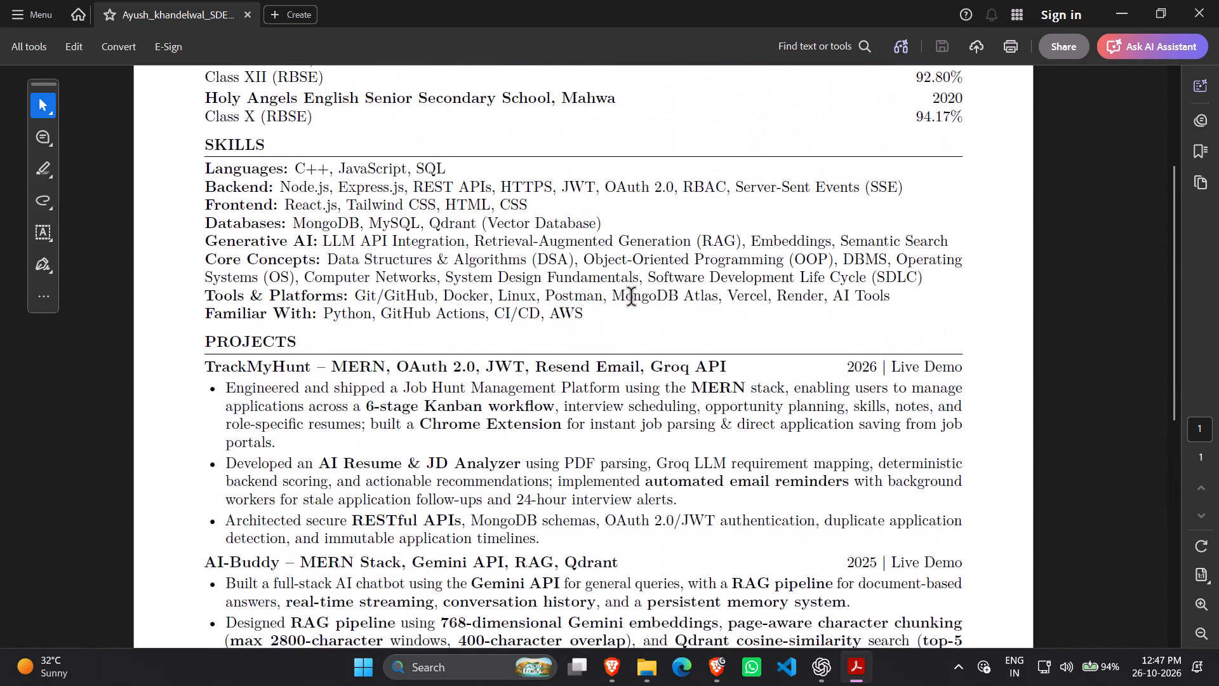
scroll(632, 298, down, 1)
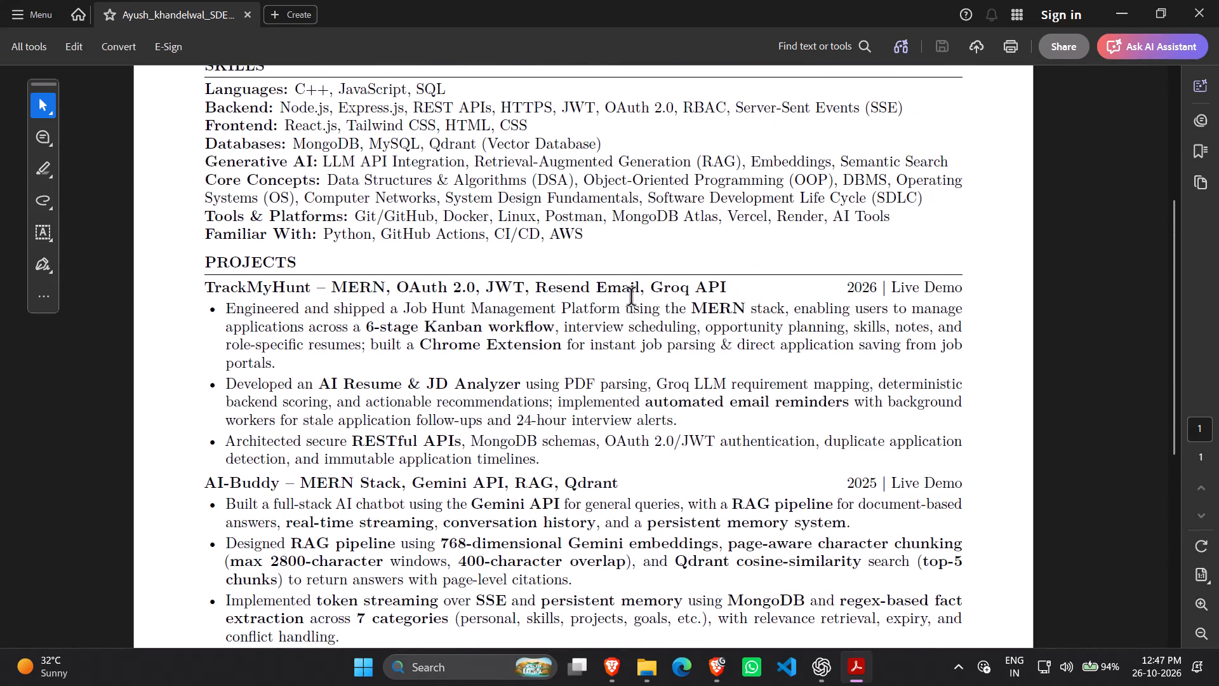
scroll(632, 298, down, 2)
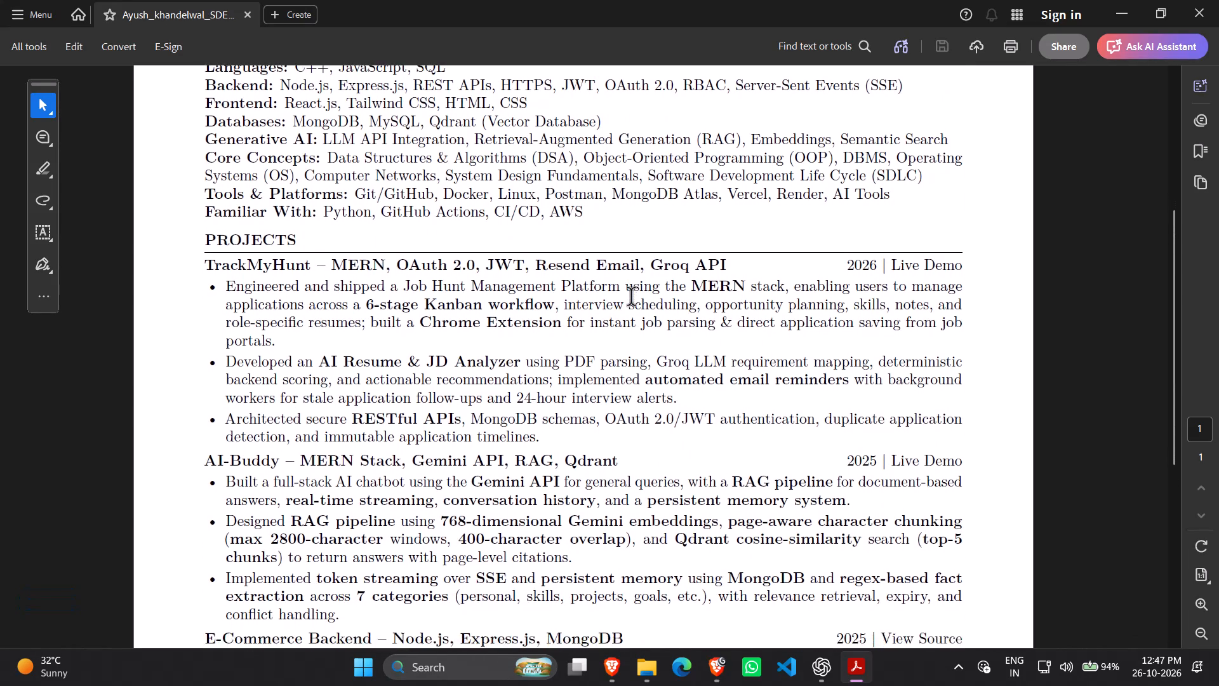
scroll(632, 298, down, 2)
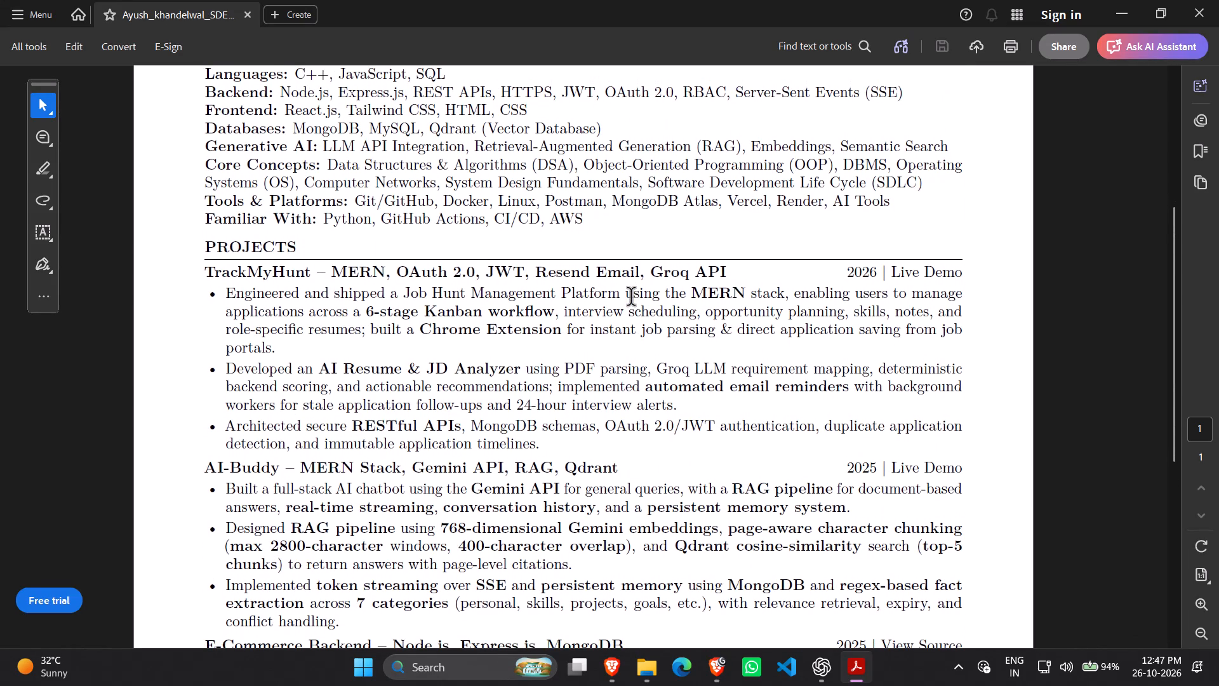
scroll(632, 298, down, 2)
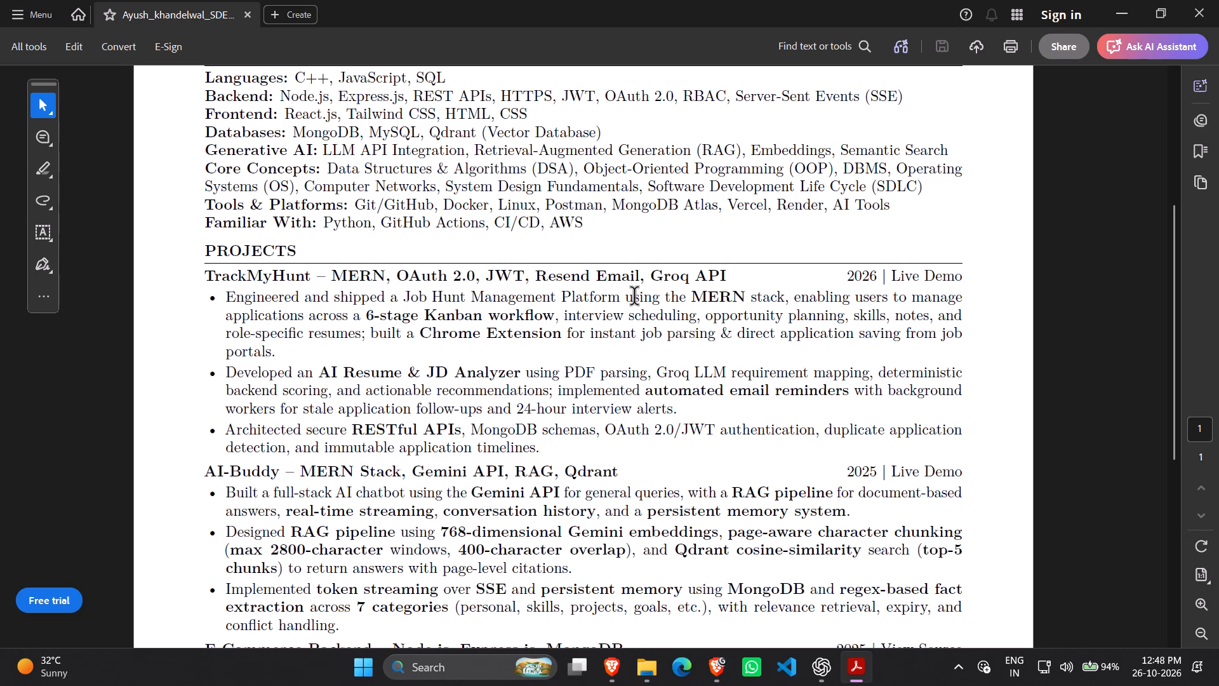
scroll(1084, 397, down, 1)
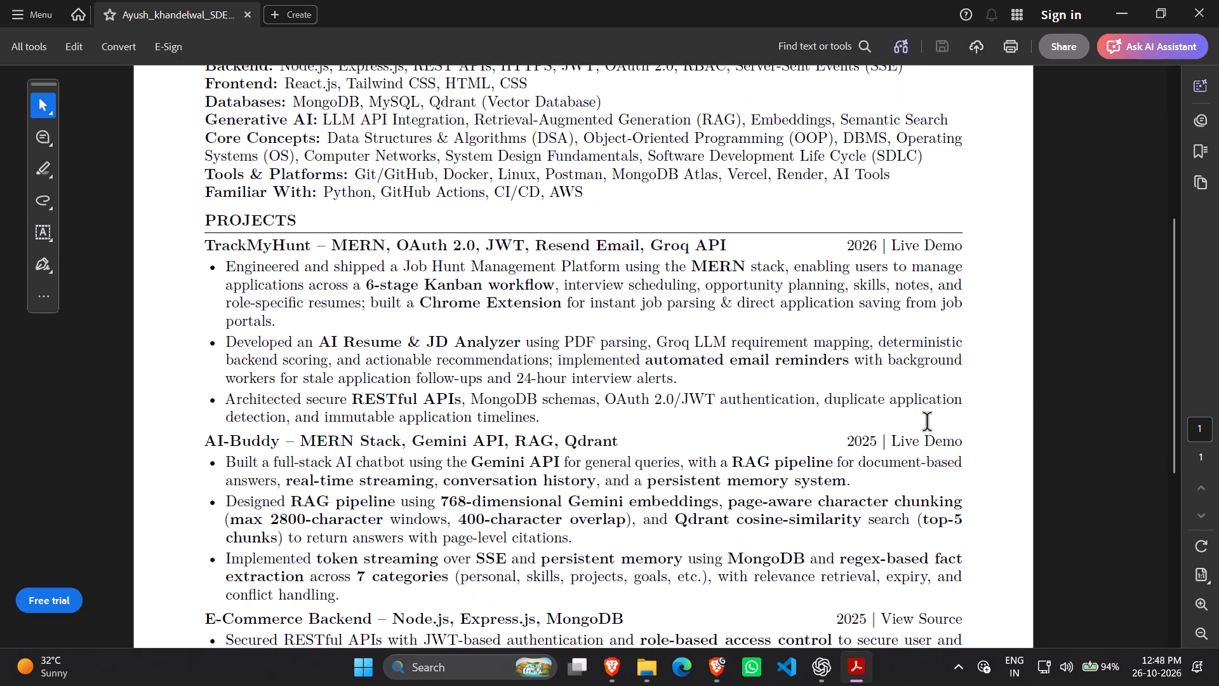
Test the AI-Buddy project's Live Demo link, allowing the connection to ai-buddy-project.vercel.app, and close the demo page.
click(928, 439)
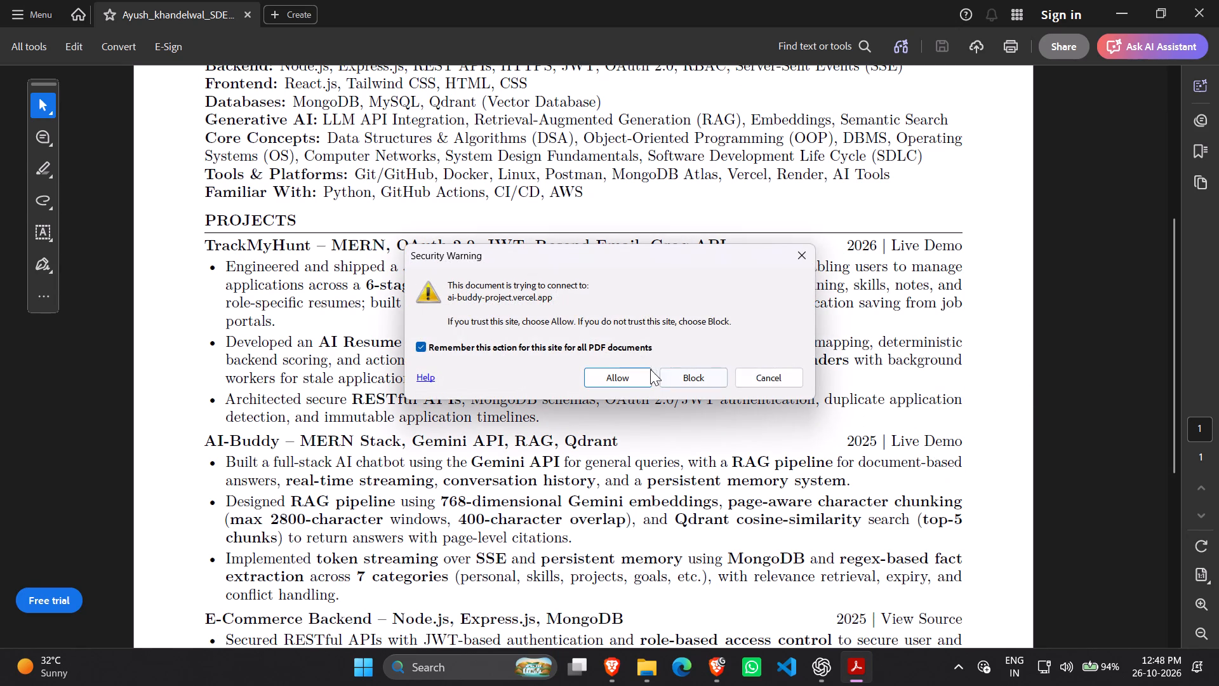
click(606, 379)
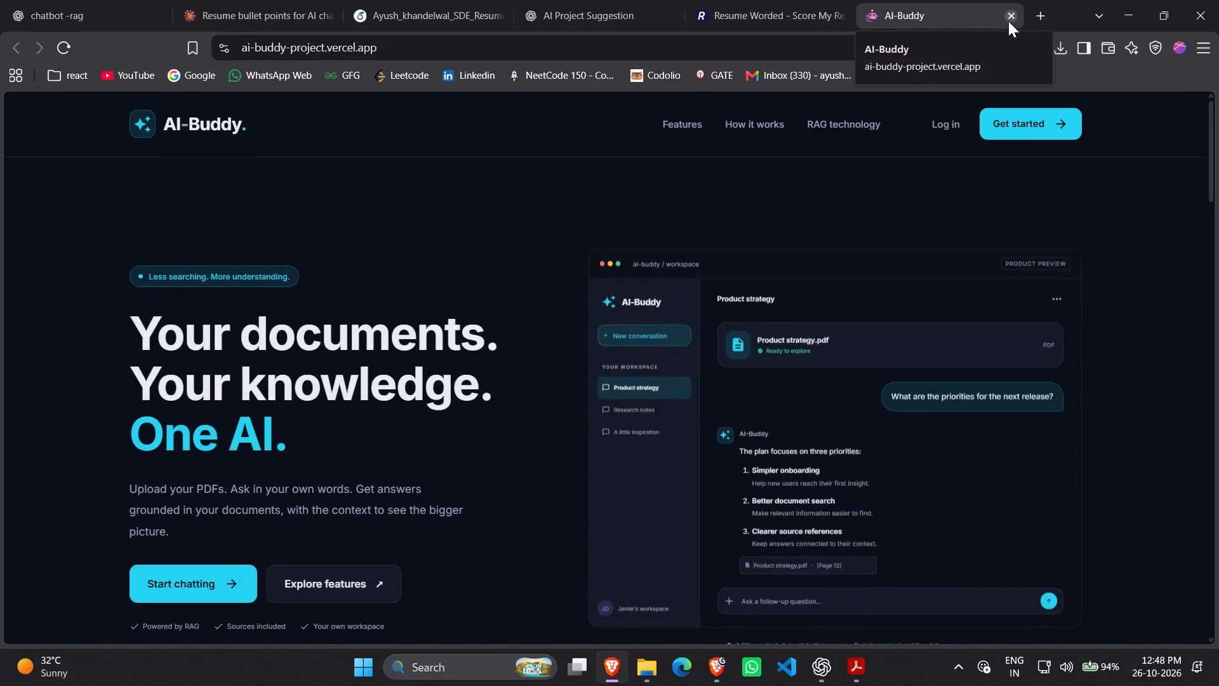
click(1008, 21)
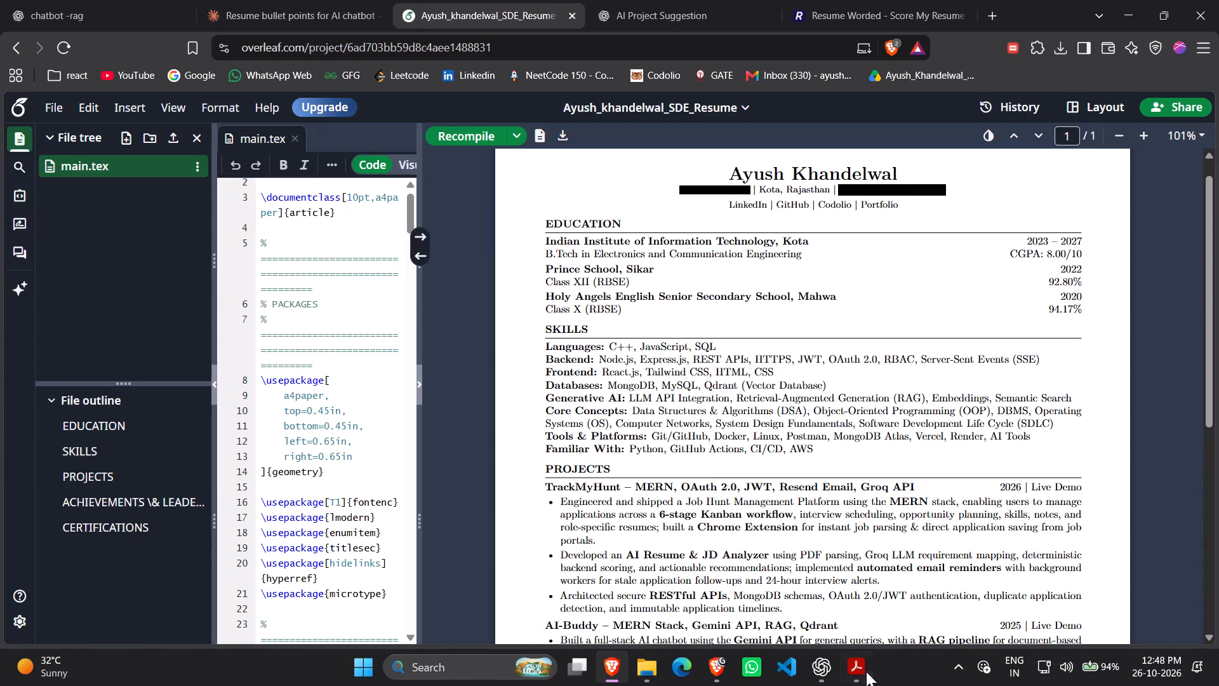
Return to the resume PDF in Acrobat and open the TrackMyHunt project's Live Demo link.
click(865, 672)
click(926, 259)
click(926, 241)
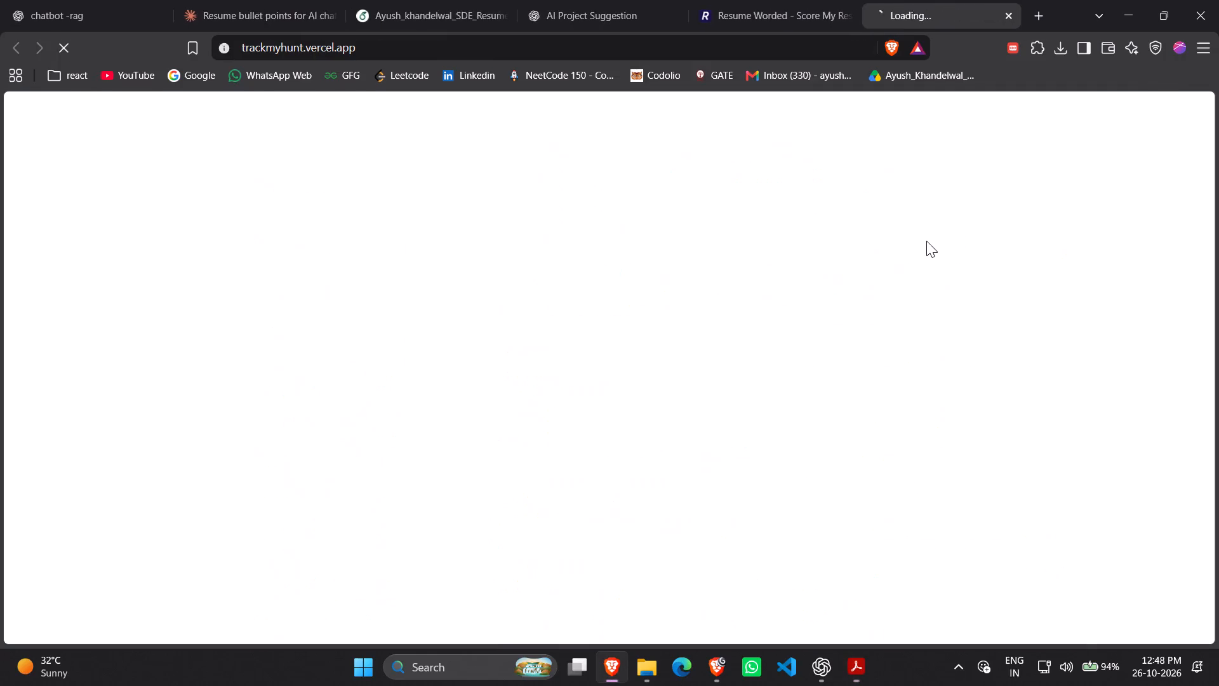
Close the TrackMyHunt demo, test the E-Commerce Backend project's View Source link from the PDF in Acrobat, and close the GitHub page.
click(1009, 13)
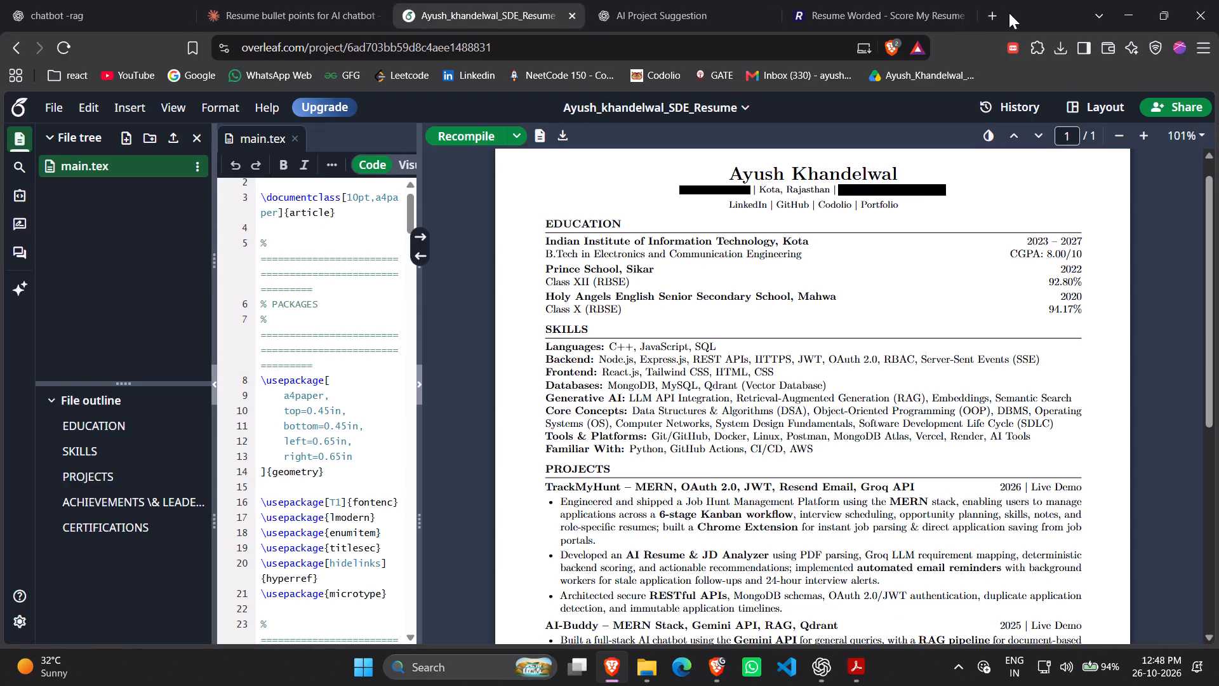
click(858, 662)
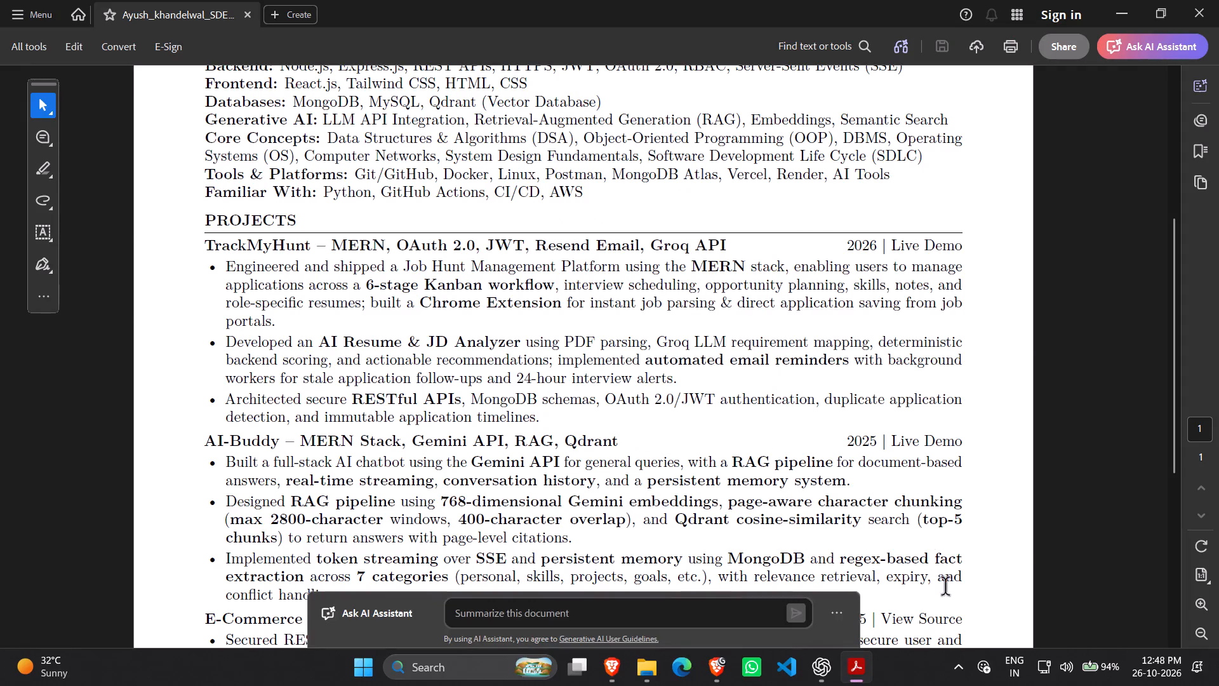
scroll(946, 599, down, 1)
click(941, 581)
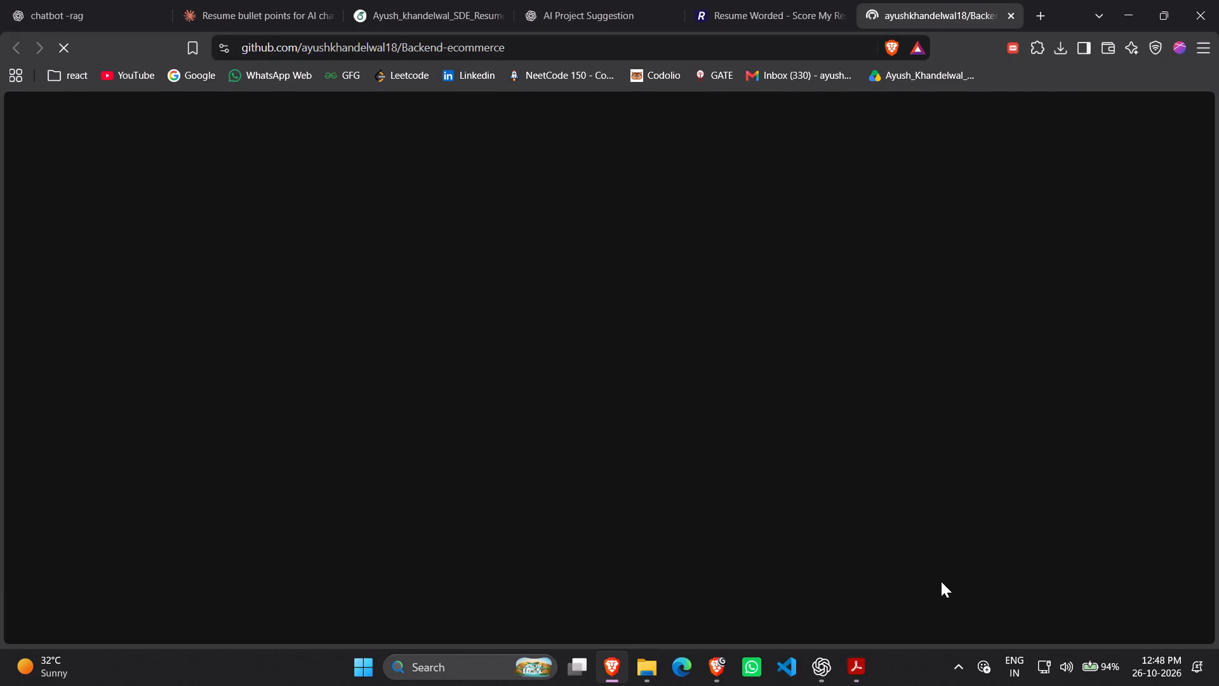
click(1015, 18)
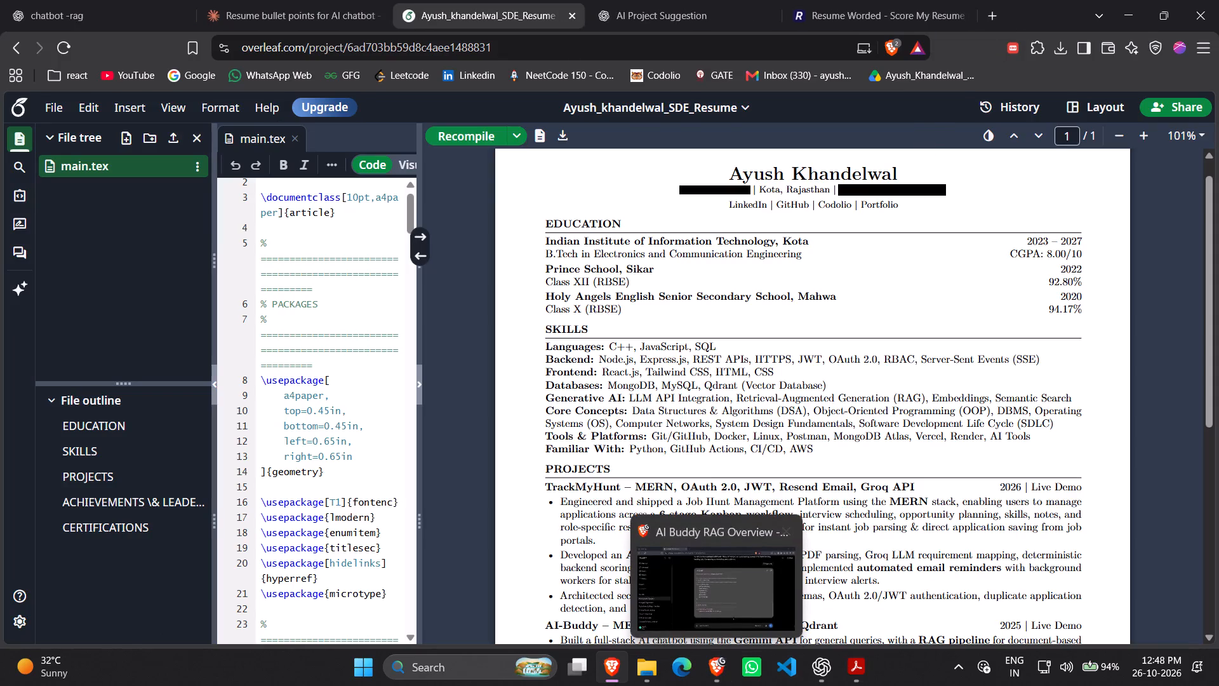
Return to Acrobat, read down to Certifications, test the View Certificate link, allowing the connection to pwskills.com, and close the certificate page.
click(839, 661)
scroll(627, 523, down, 5)
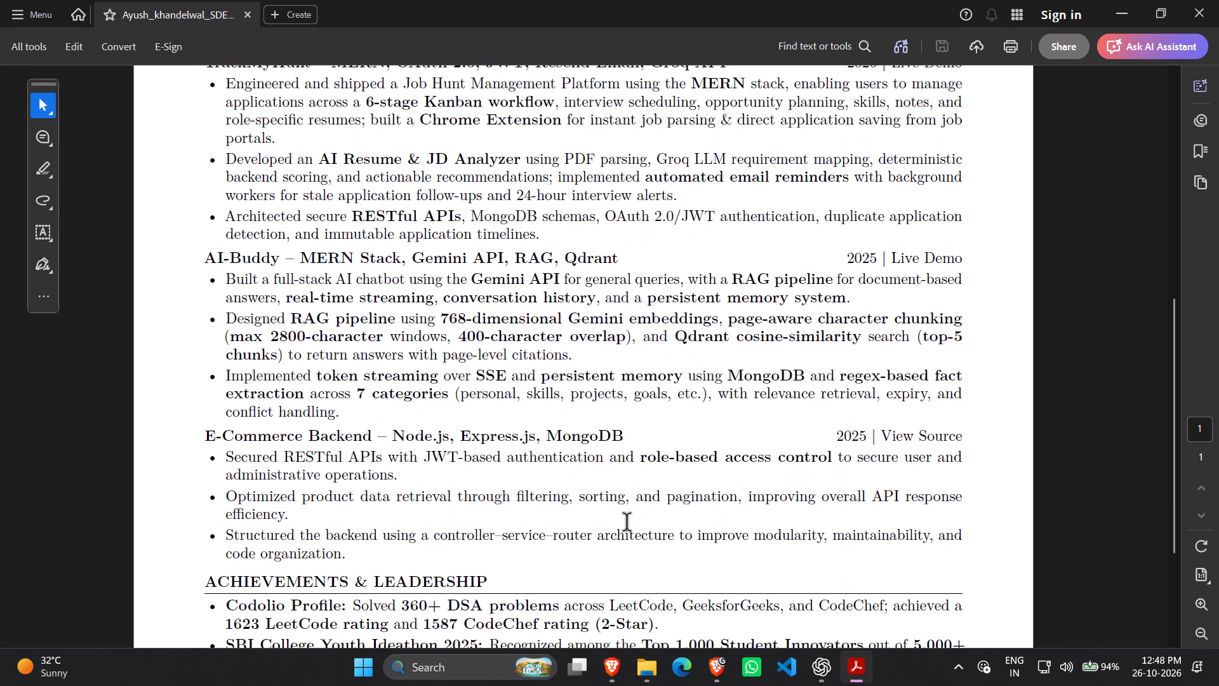
scroll(627, 523, down, 4)
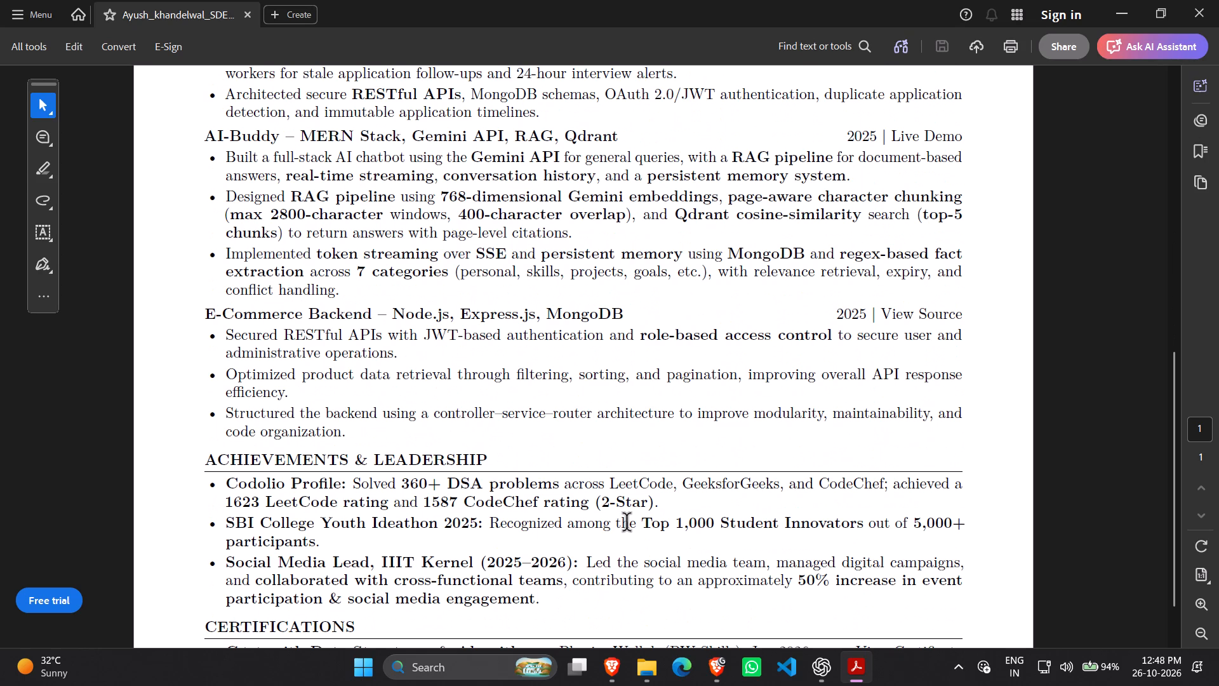
scroll(627, 523, down, 1)
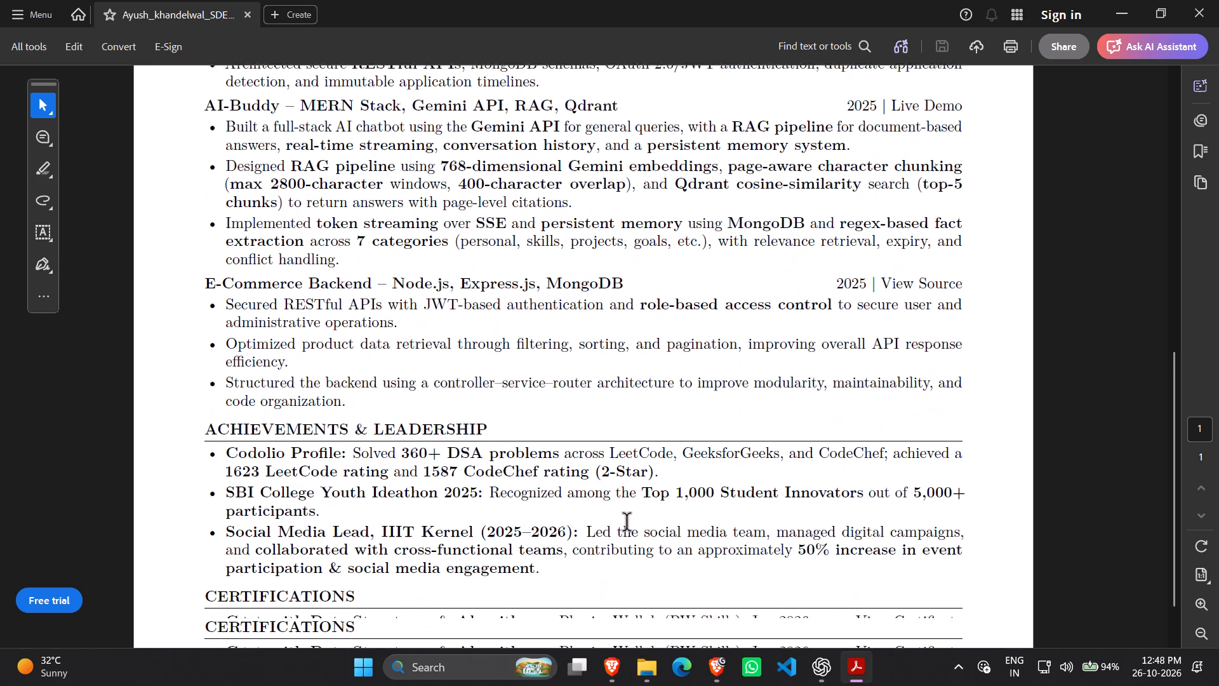
scroll(627, 523, down, 1)
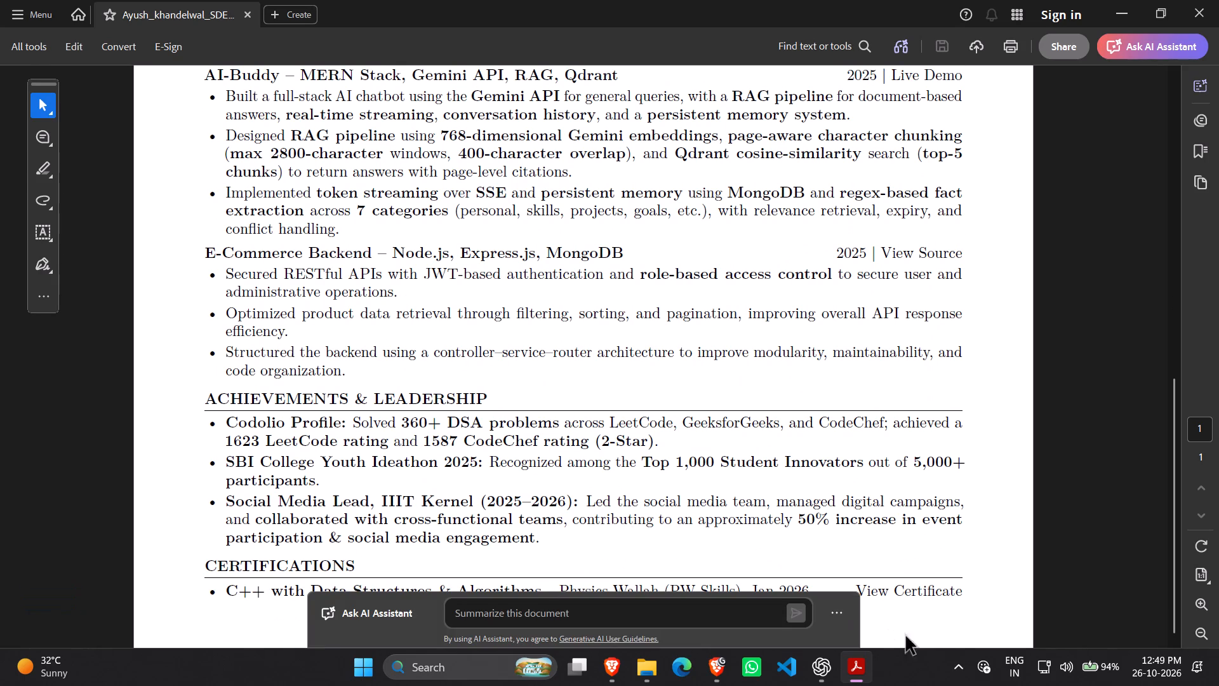
click(929, 599)
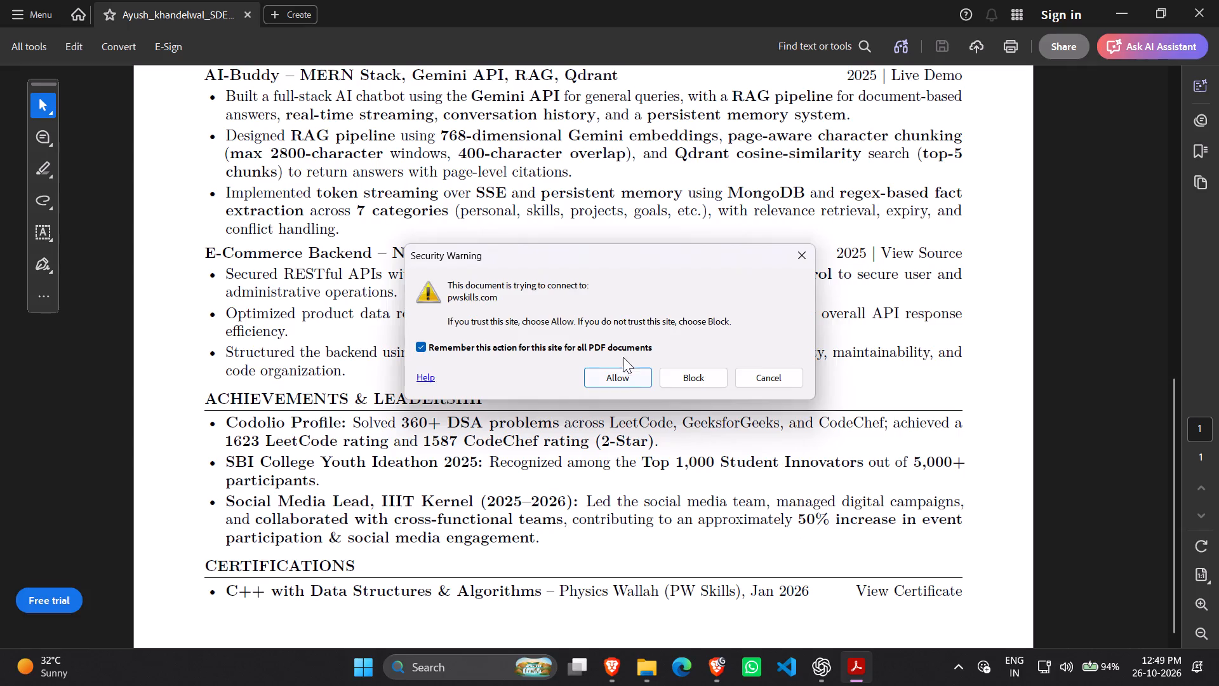
click(626, 373)
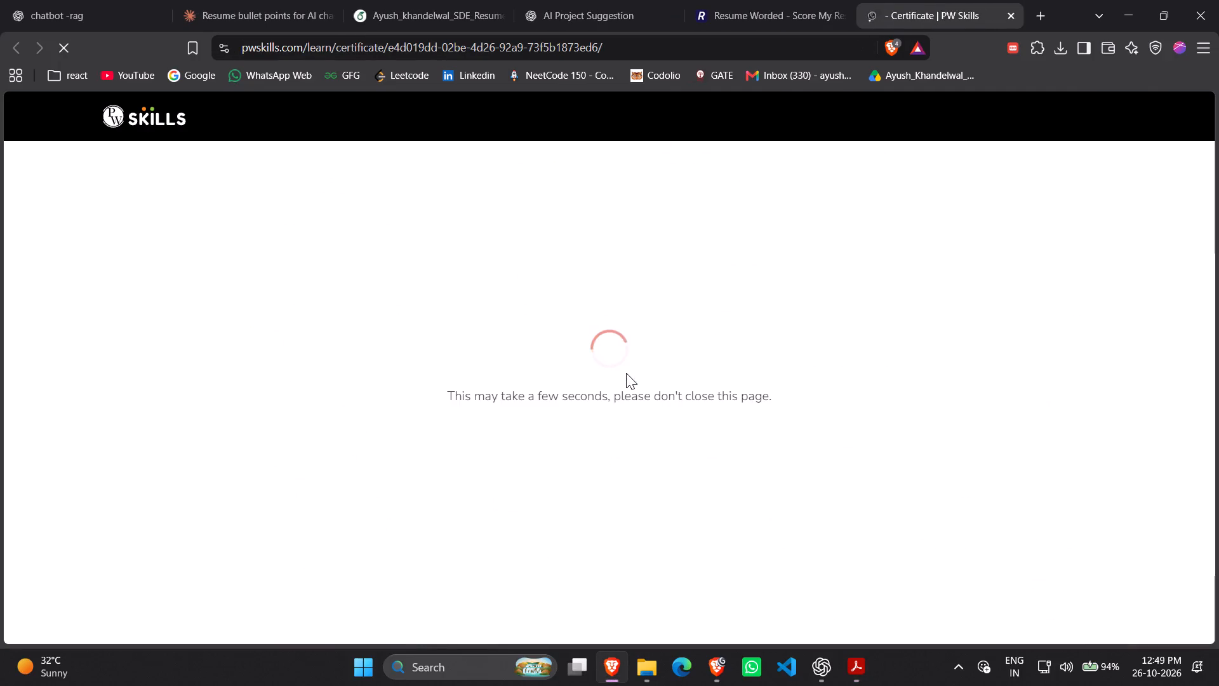
click(1015, 17)
Return to the resume PDF in Acrobat, test the Codolio Profile link under Achievements & Leadership, and close the Codolio page.
scroll(851, 579, down, 5)
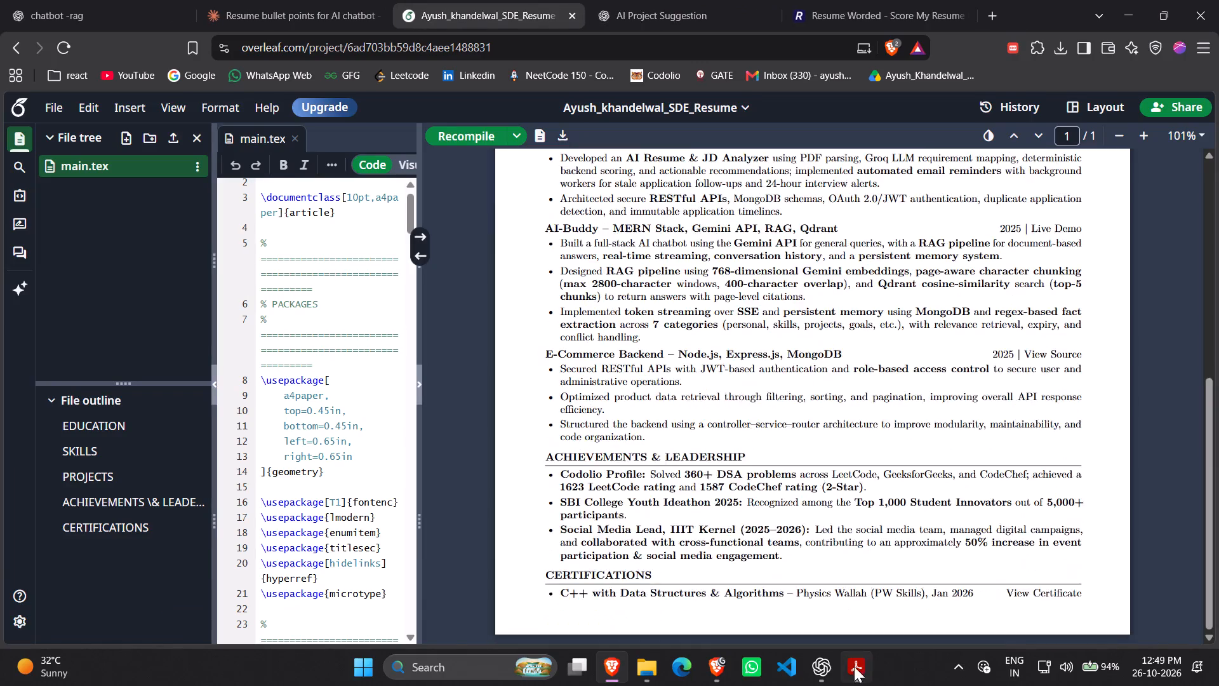
click(854, 670)
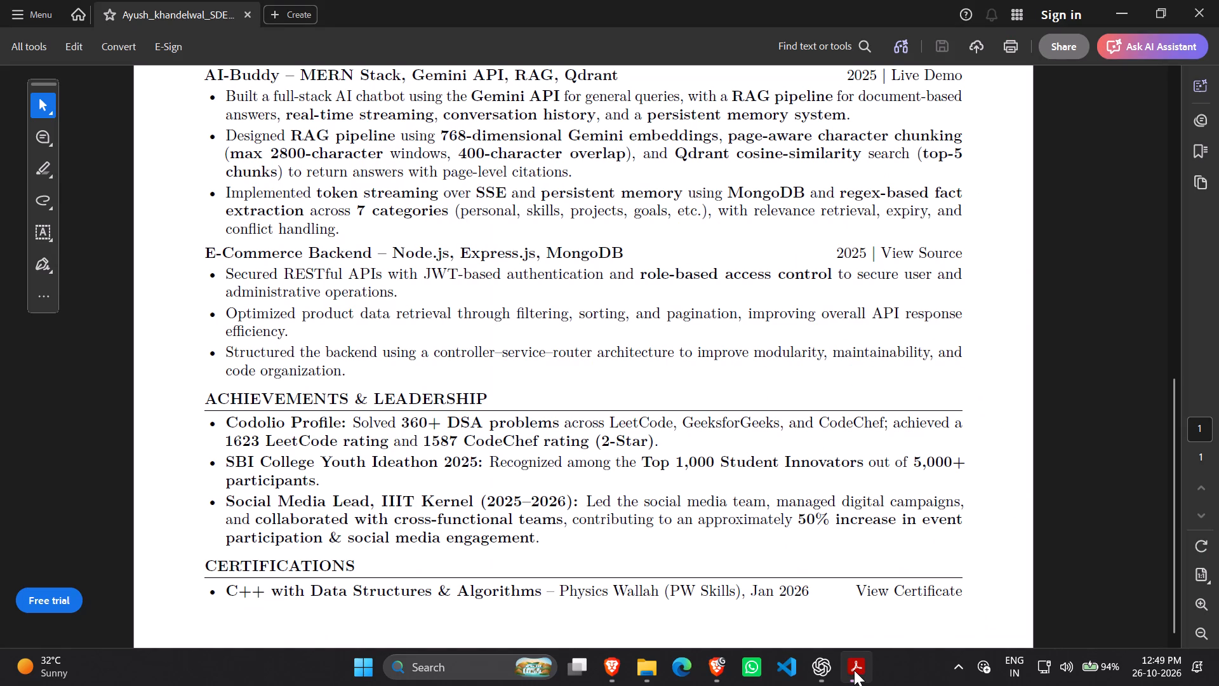
click(284, 420)
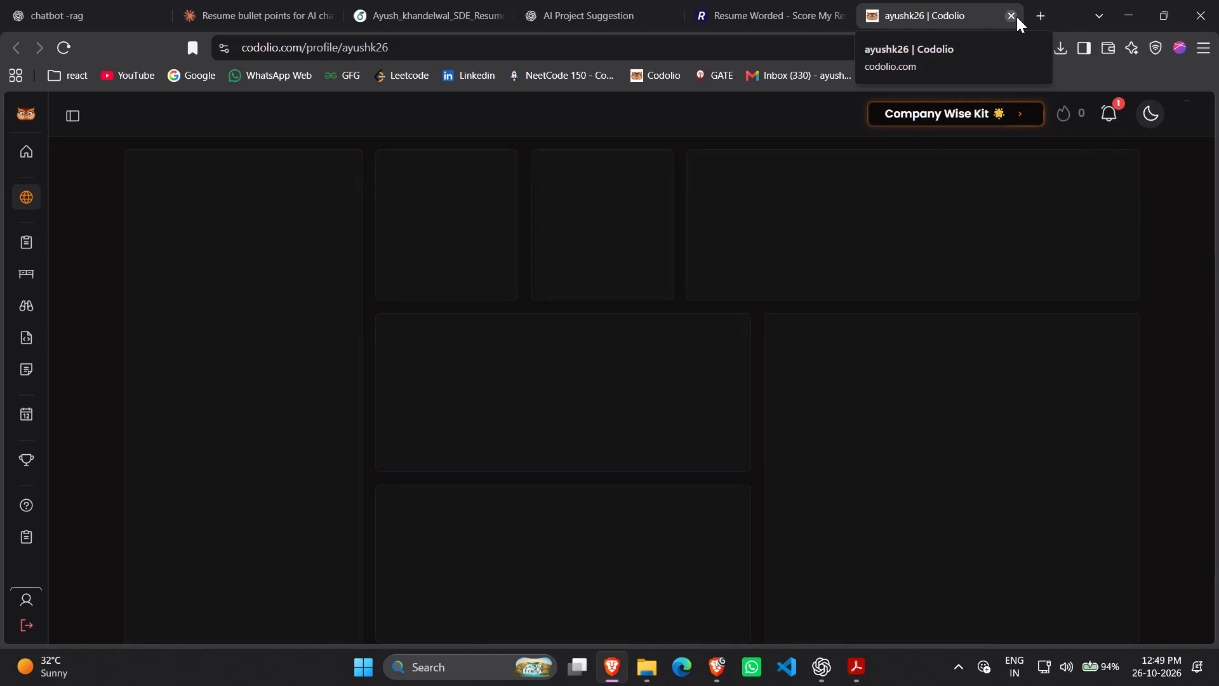
click(1016, 17)
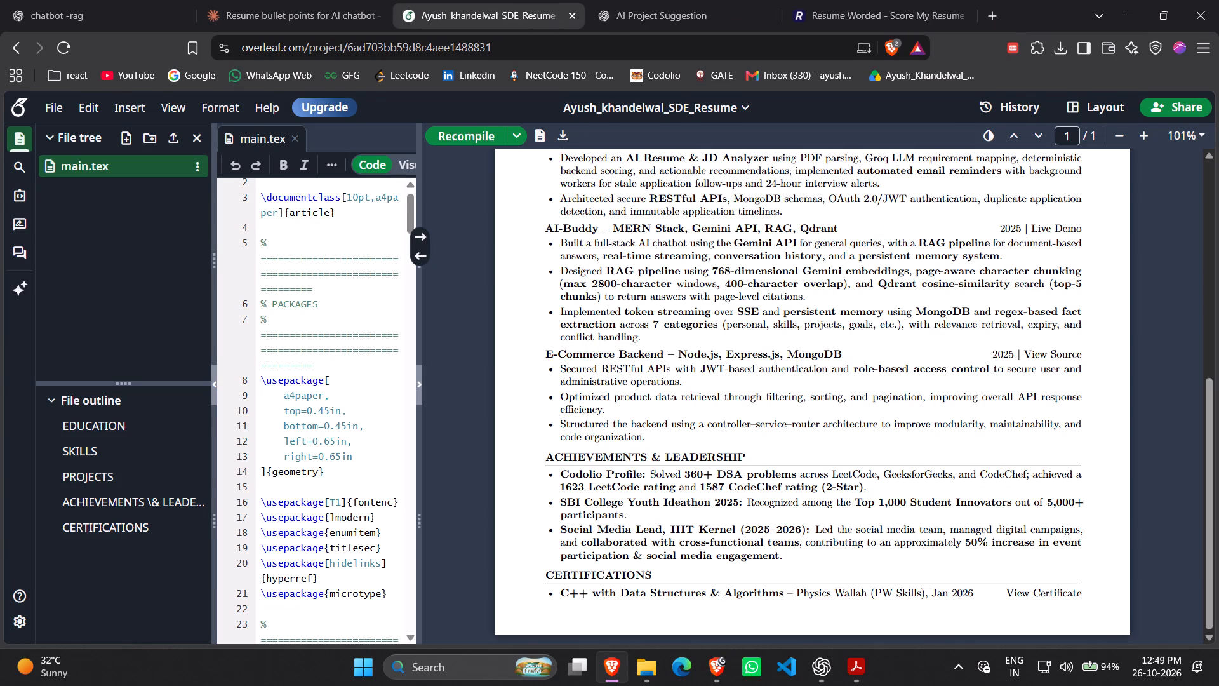
drag(421, 287, 803, 287)
scroll(547, 523, down, 4)
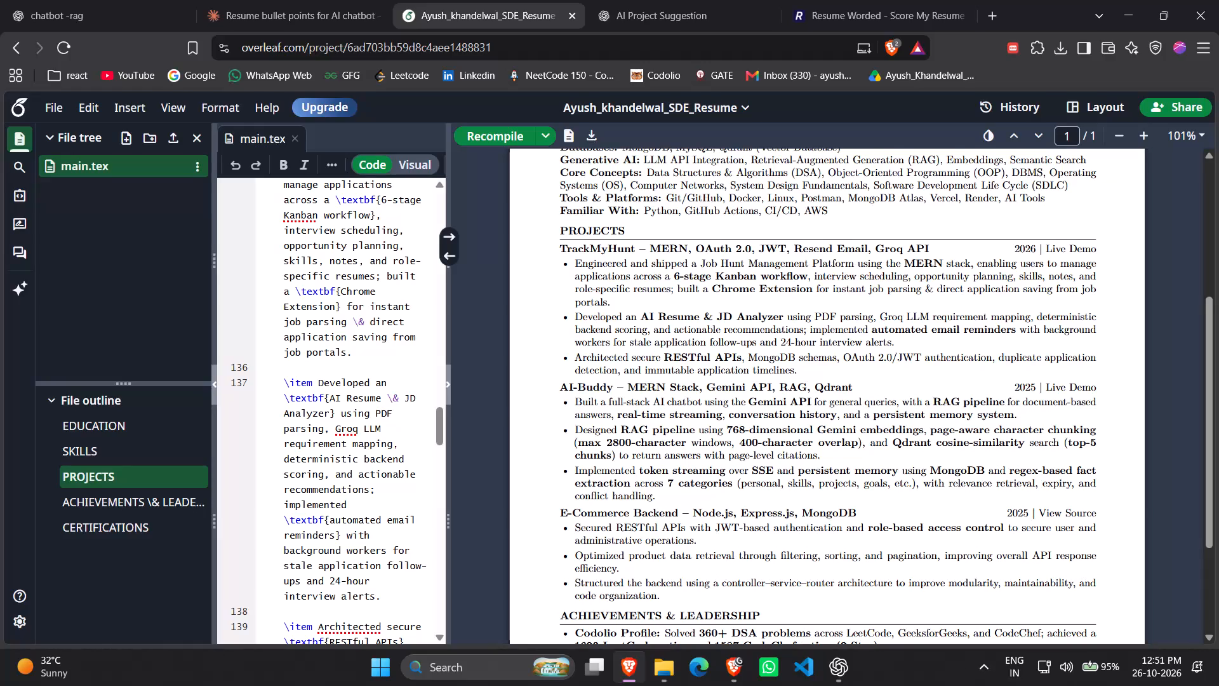
Search Google for "sse" in a new browser tab, check its meaning and close that tab.
click(991, 10)
text(ss)
key(e)
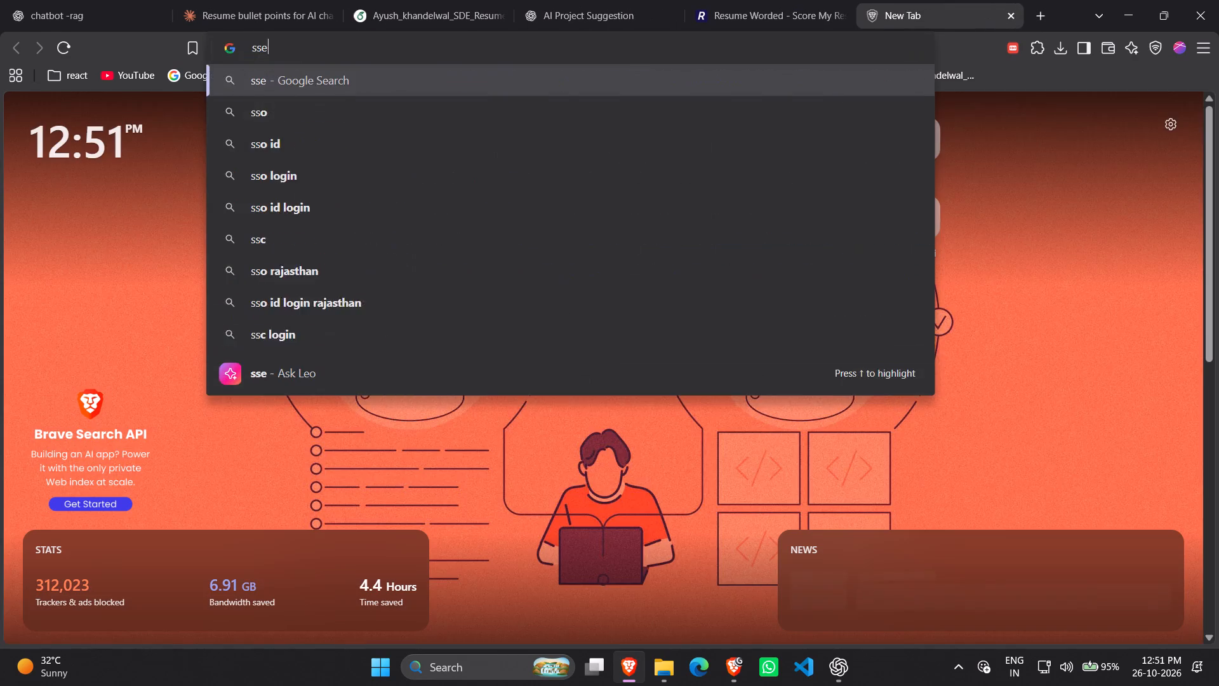
key(Return)
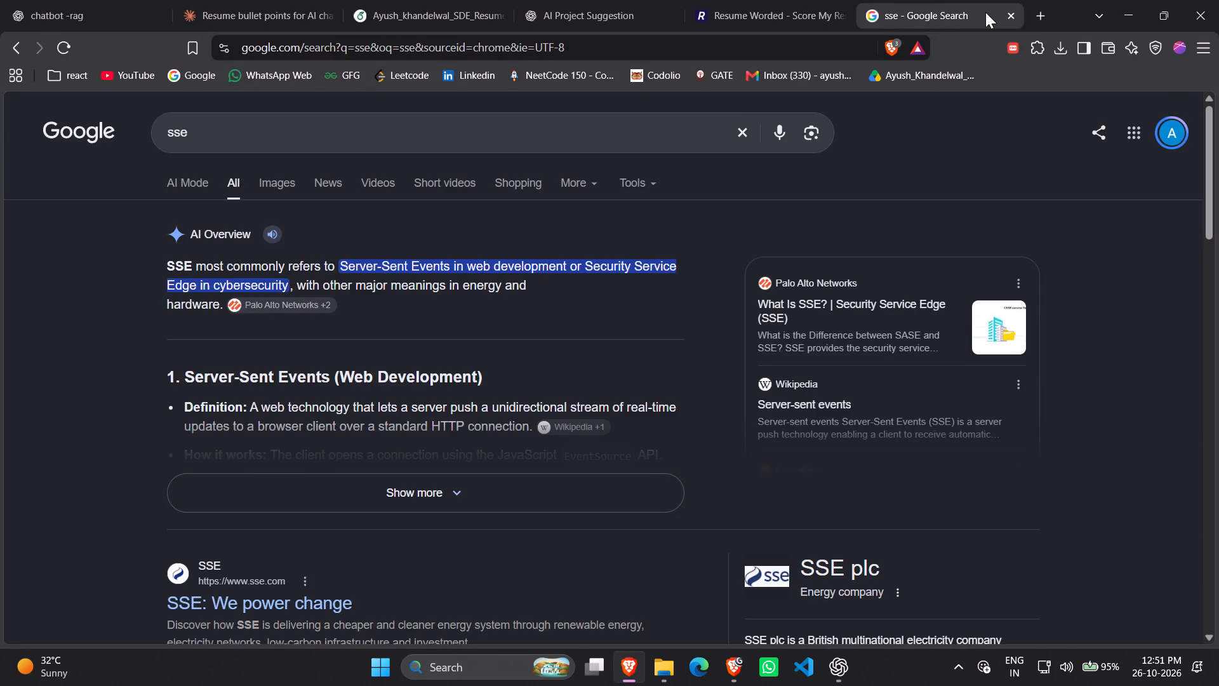
click(1013, 18)
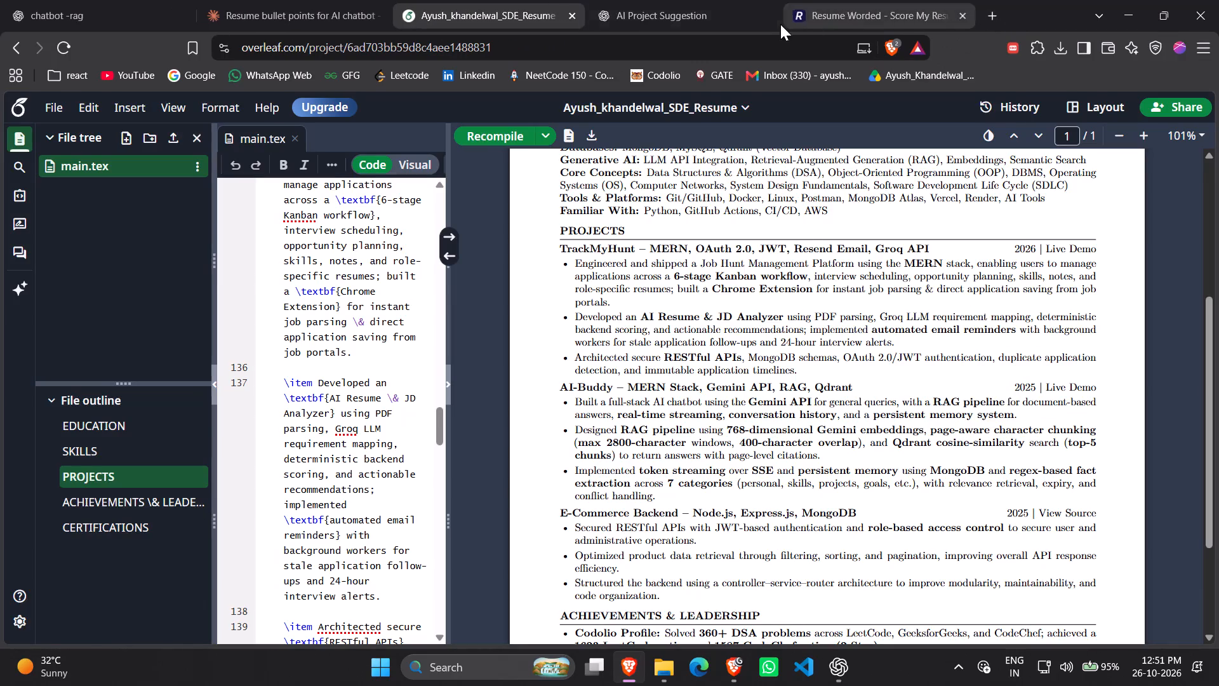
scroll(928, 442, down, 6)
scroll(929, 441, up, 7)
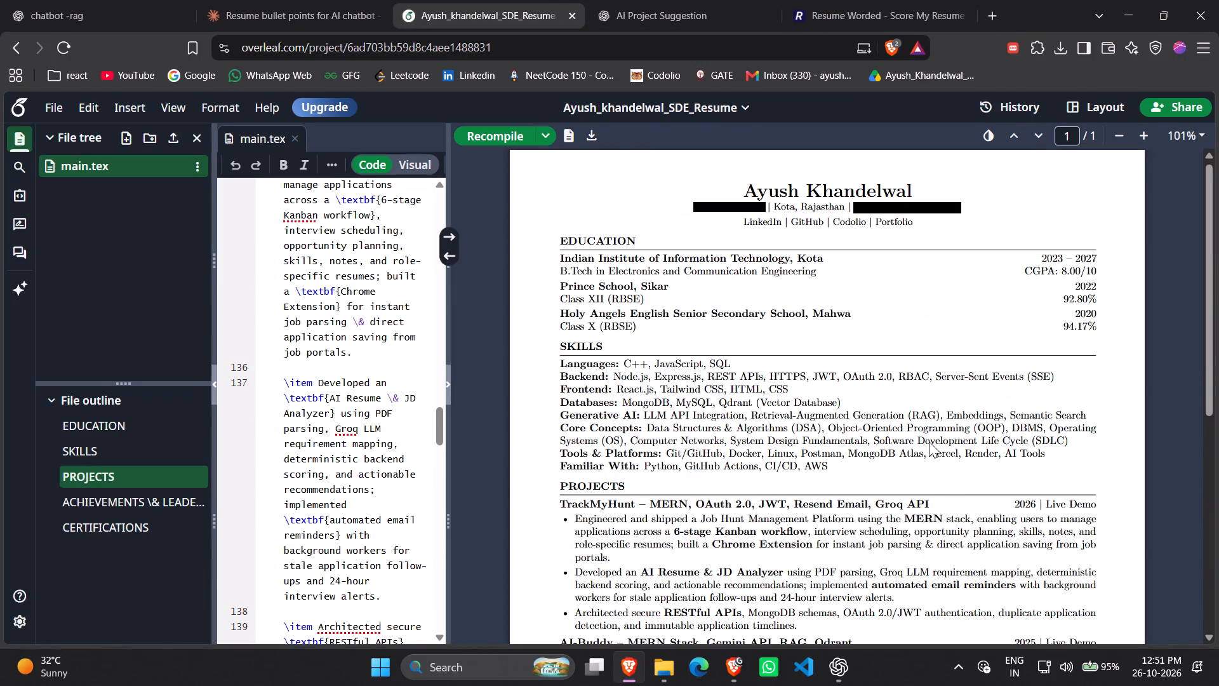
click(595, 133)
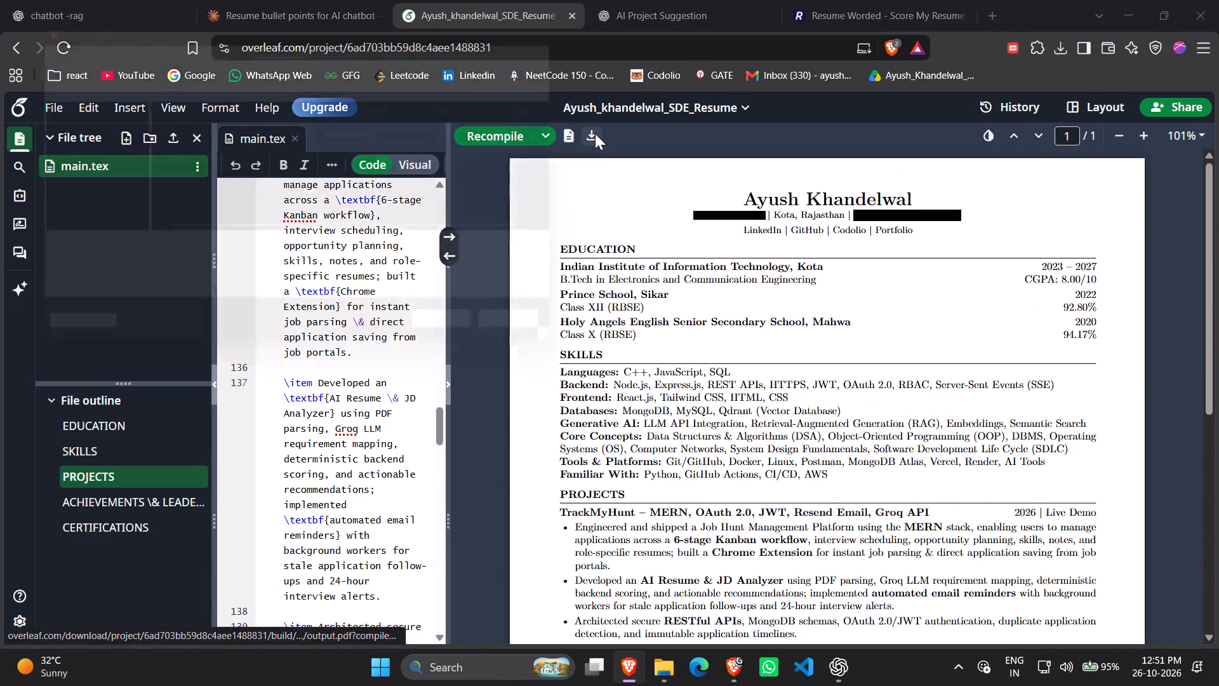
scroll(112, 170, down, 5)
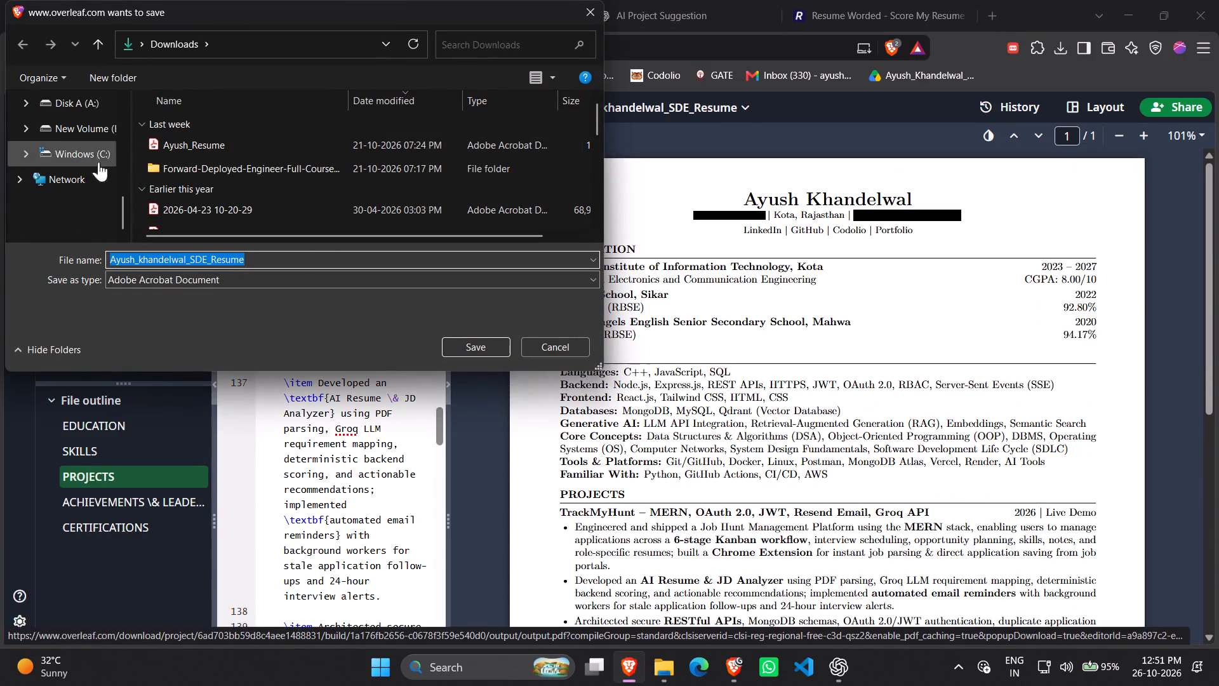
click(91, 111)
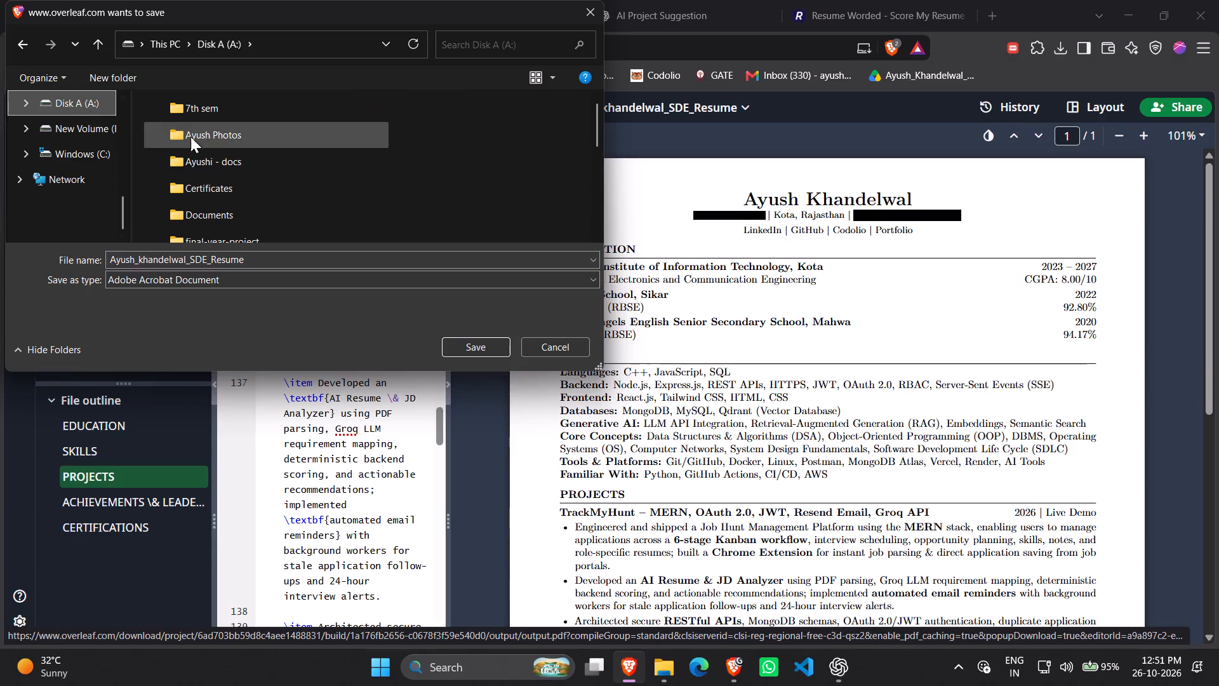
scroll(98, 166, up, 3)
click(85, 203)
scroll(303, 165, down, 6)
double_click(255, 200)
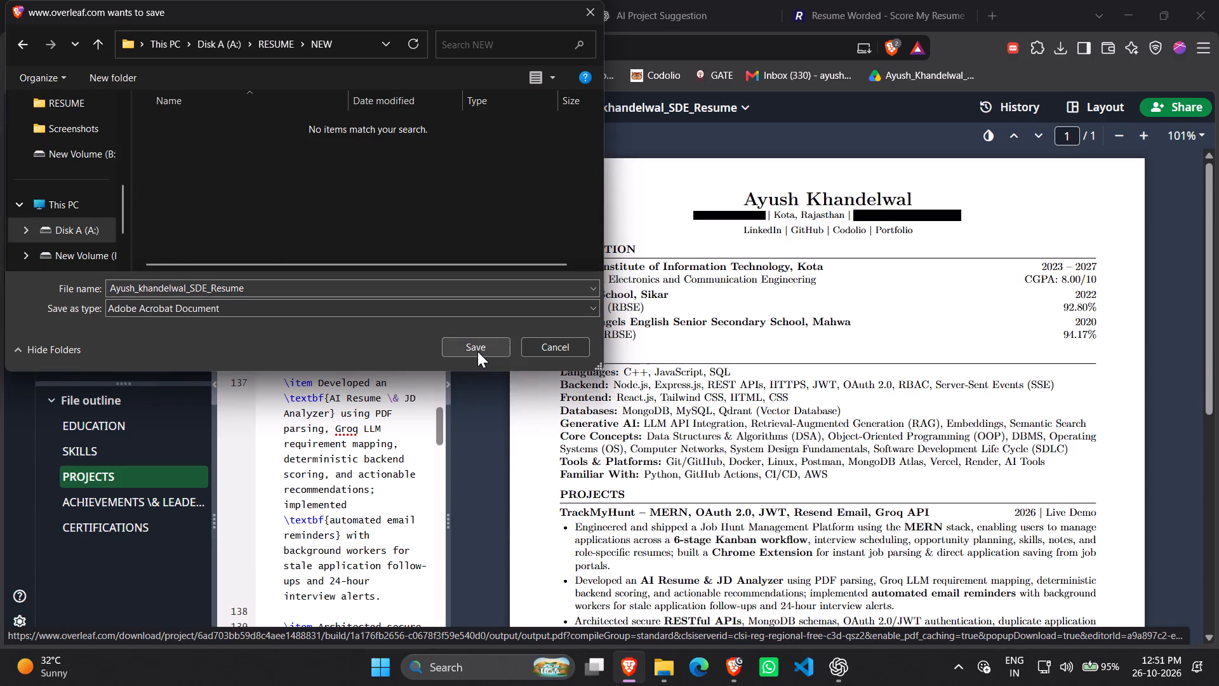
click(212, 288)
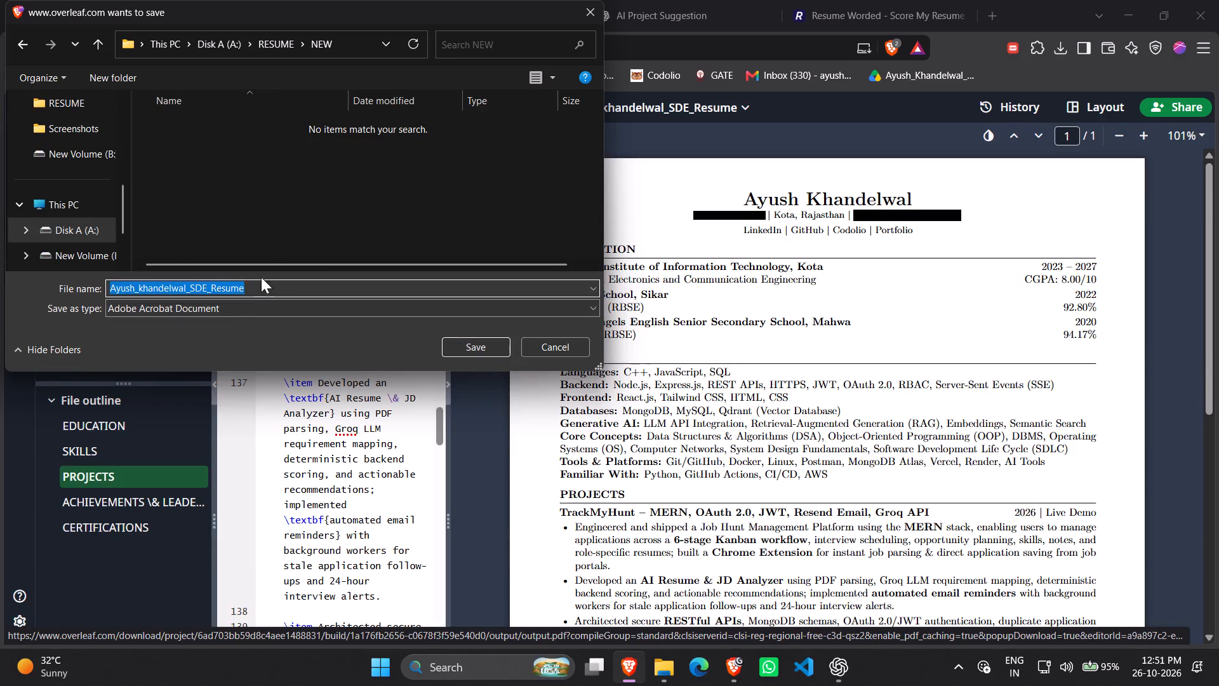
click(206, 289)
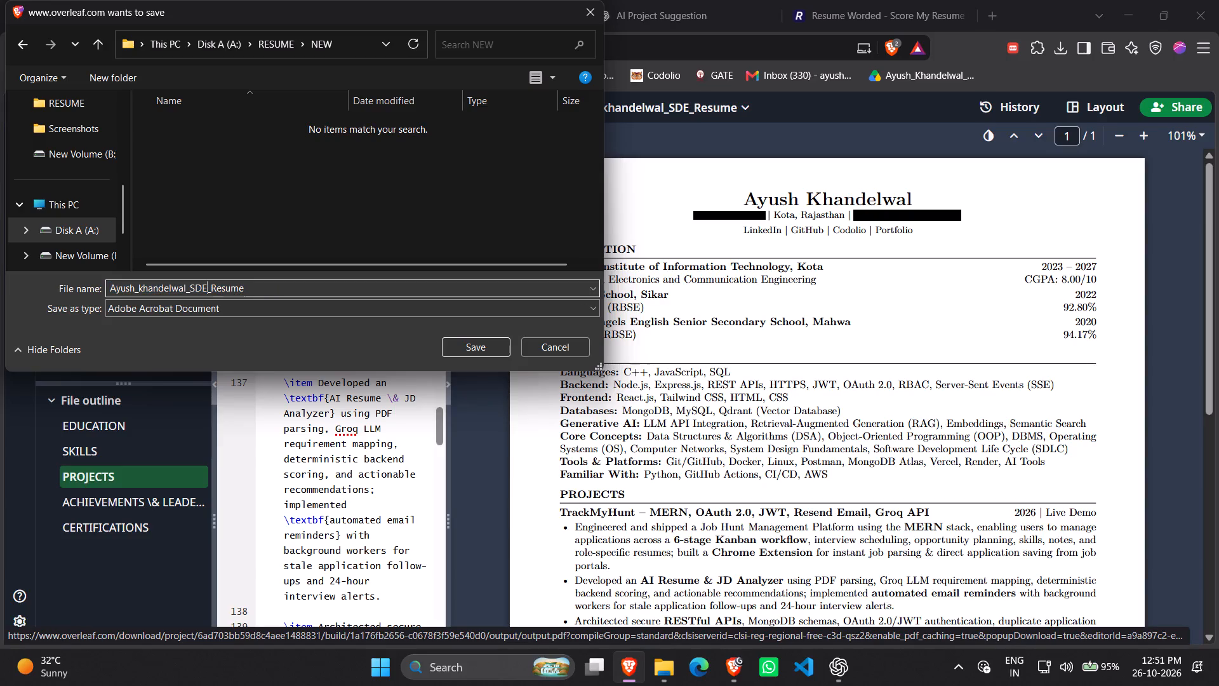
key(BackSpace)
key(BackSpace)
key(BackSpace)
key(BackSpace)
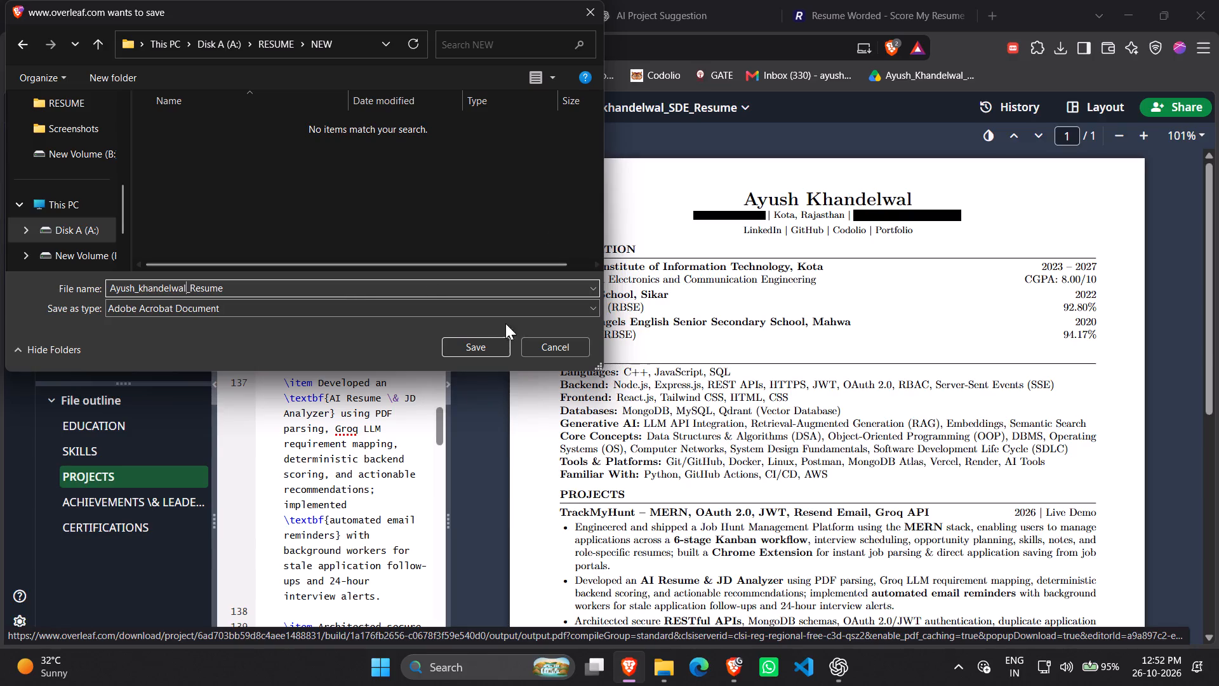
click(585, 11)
Widen the code editor, remove "AI Tools" from the Tools & Platforms line in the SKILLS section of main.tex, and recompile the resume.
drag(450, 335, 614, 347)
scroll(519, 448, down, 5)
scroll(520, 448, up, 6)
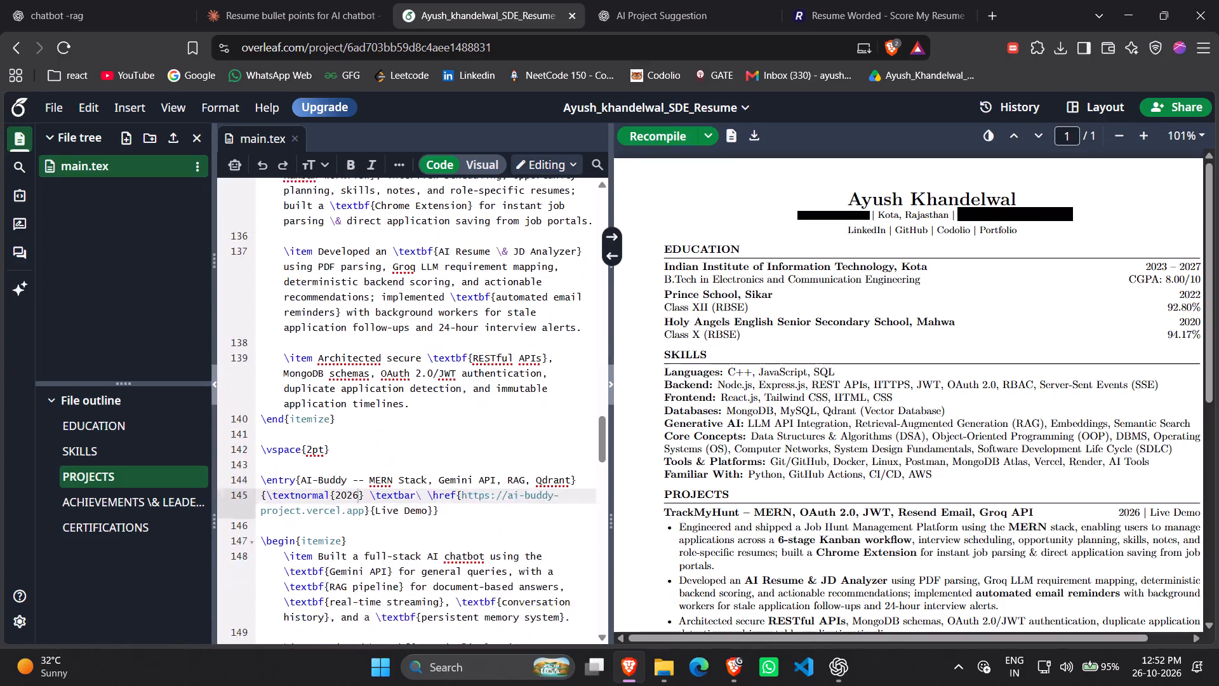
scroll(523, 447, up, 5)
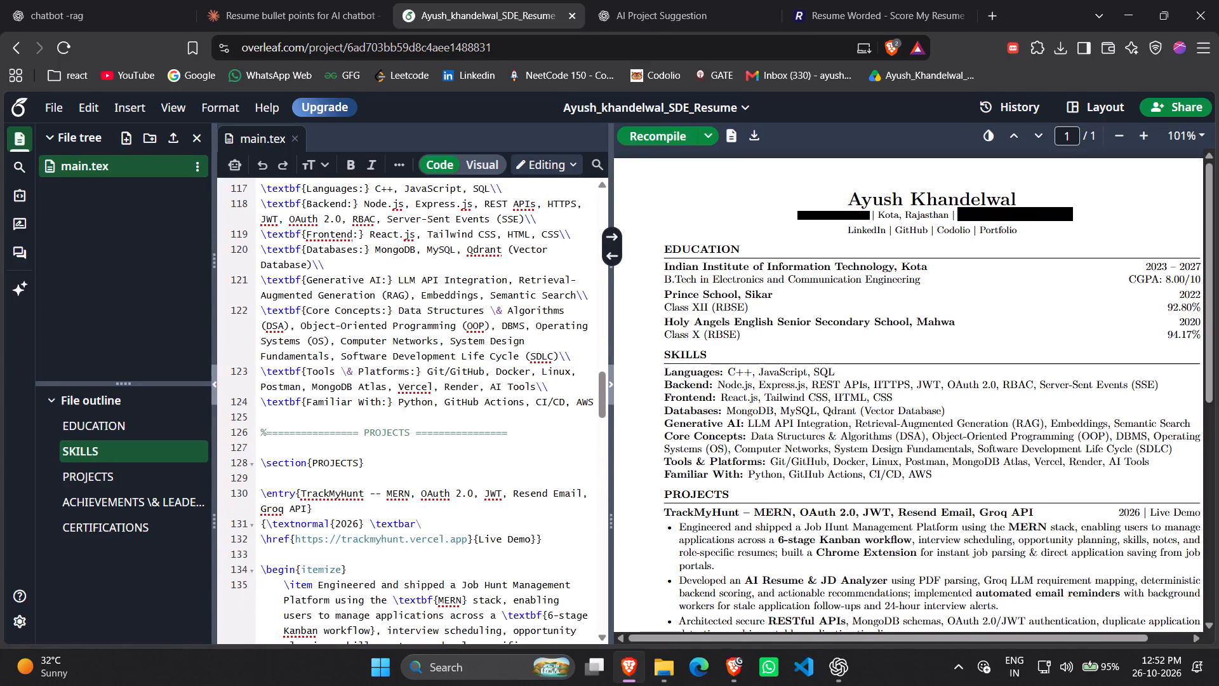
click(535, 386)
key(BackSpace)
key(BackSpace)
key(BackSpace)
key(BackSpace)
key(BackSpace)
key(BackSpace)
key(BackSpace)
key(BackSpace)
key(BackSpace)
key(BackSpace)
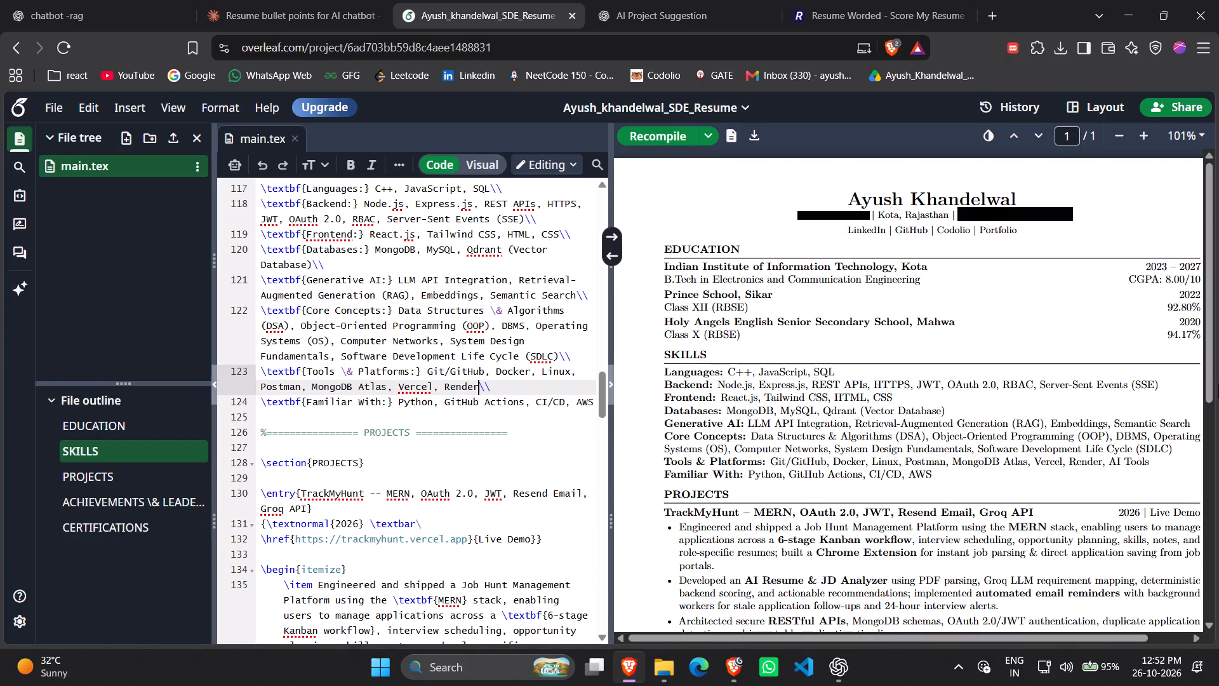
click(660, 137)
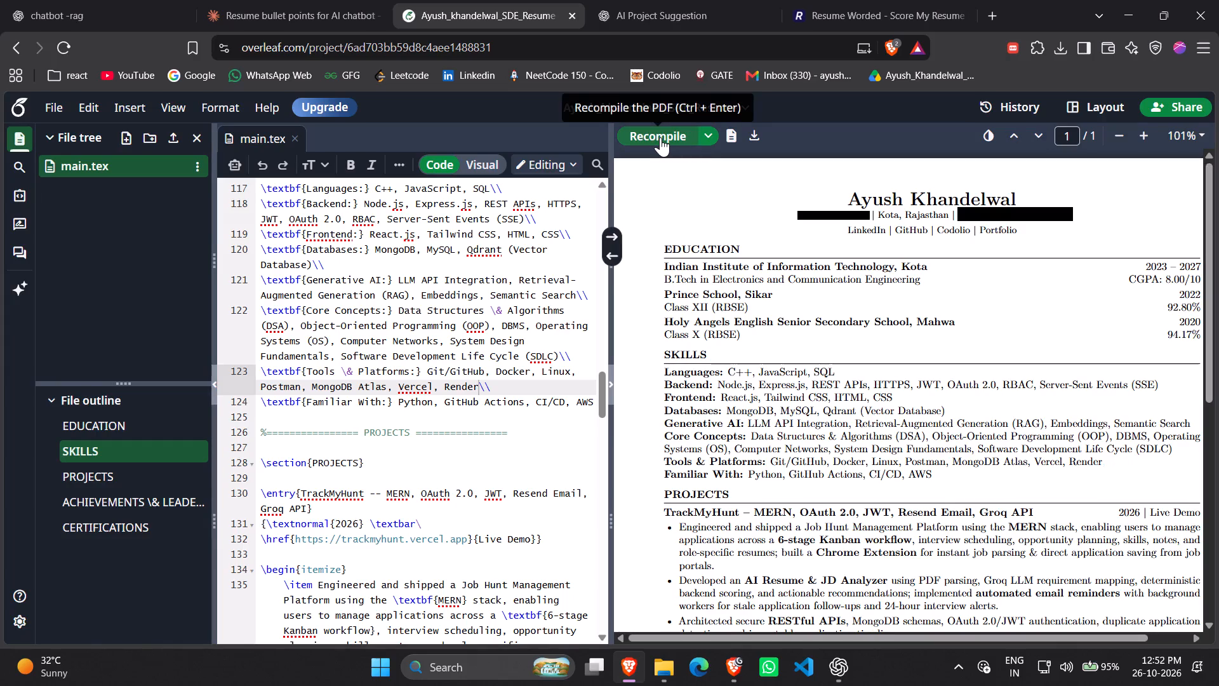
Download the compiled resume PDF into the NEW folder inside RESUME on Disk A, removing "SDE_" from its file name.
click(754, 140)
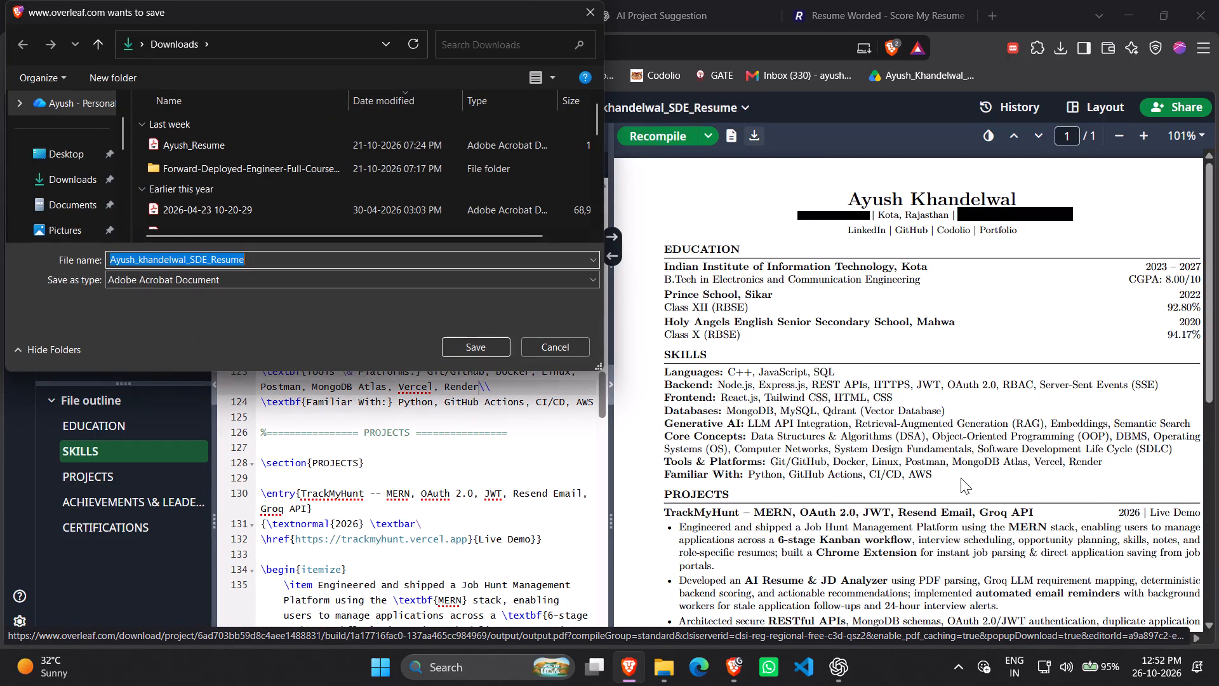
scroll(961, 478, left, 2)
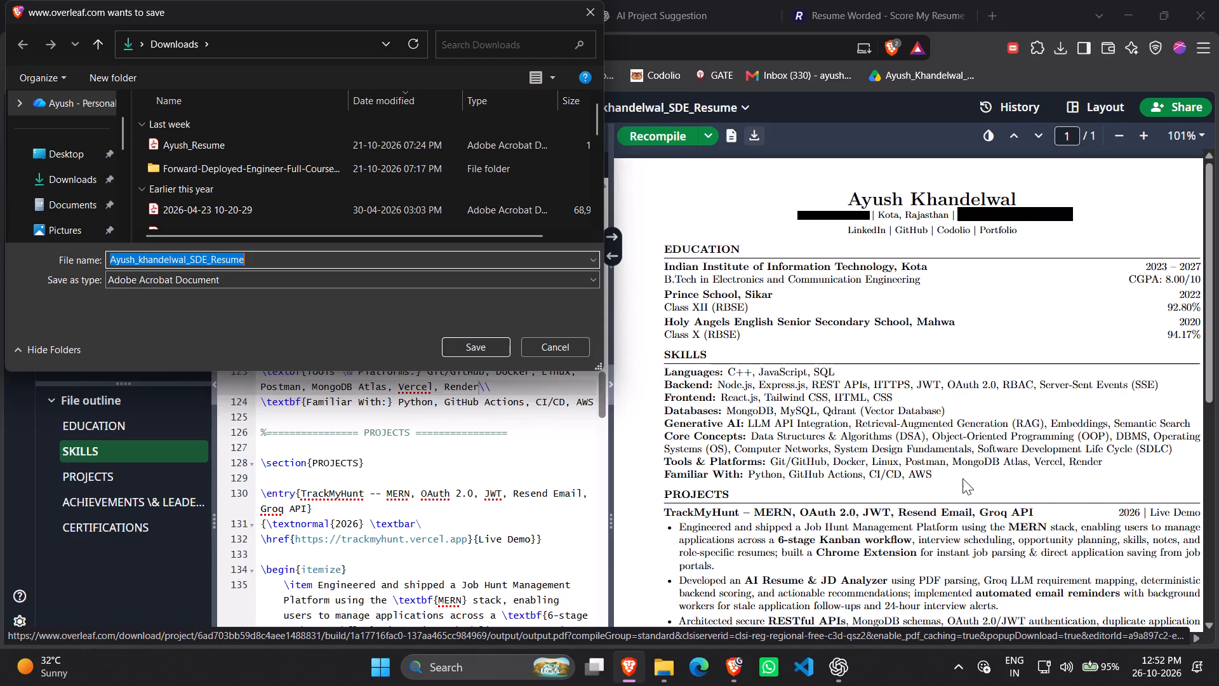
scroll(67, 191, down, 4)
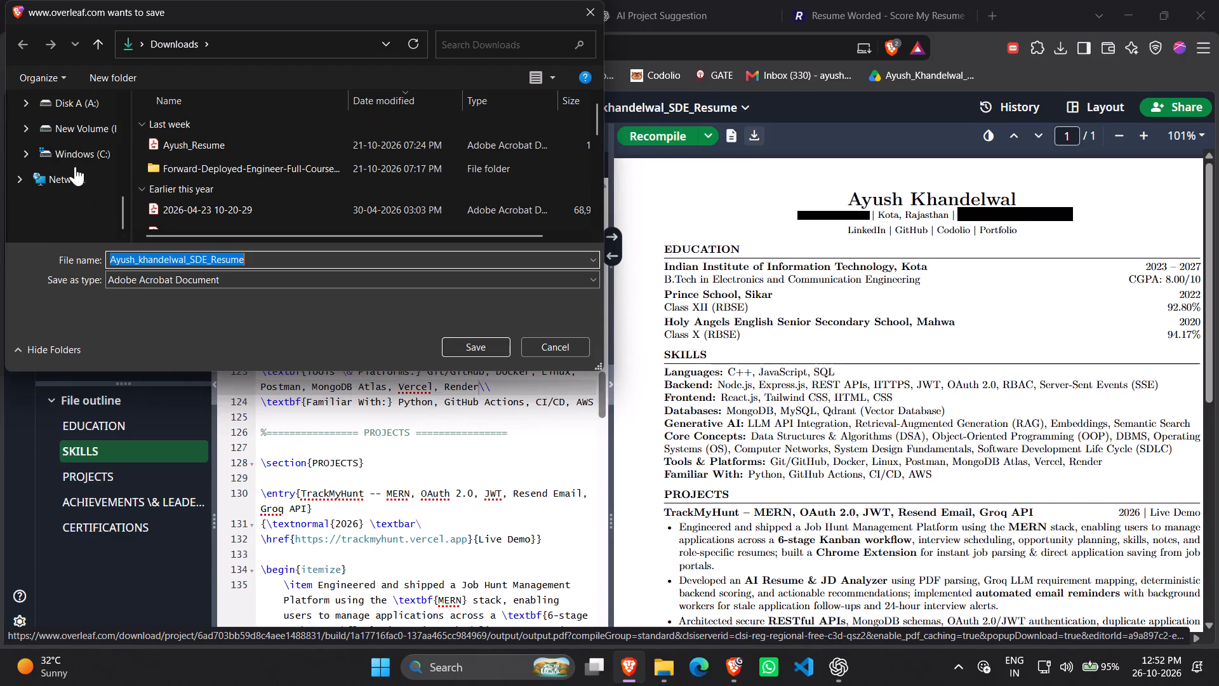
scroll(69, 167, up, 3)
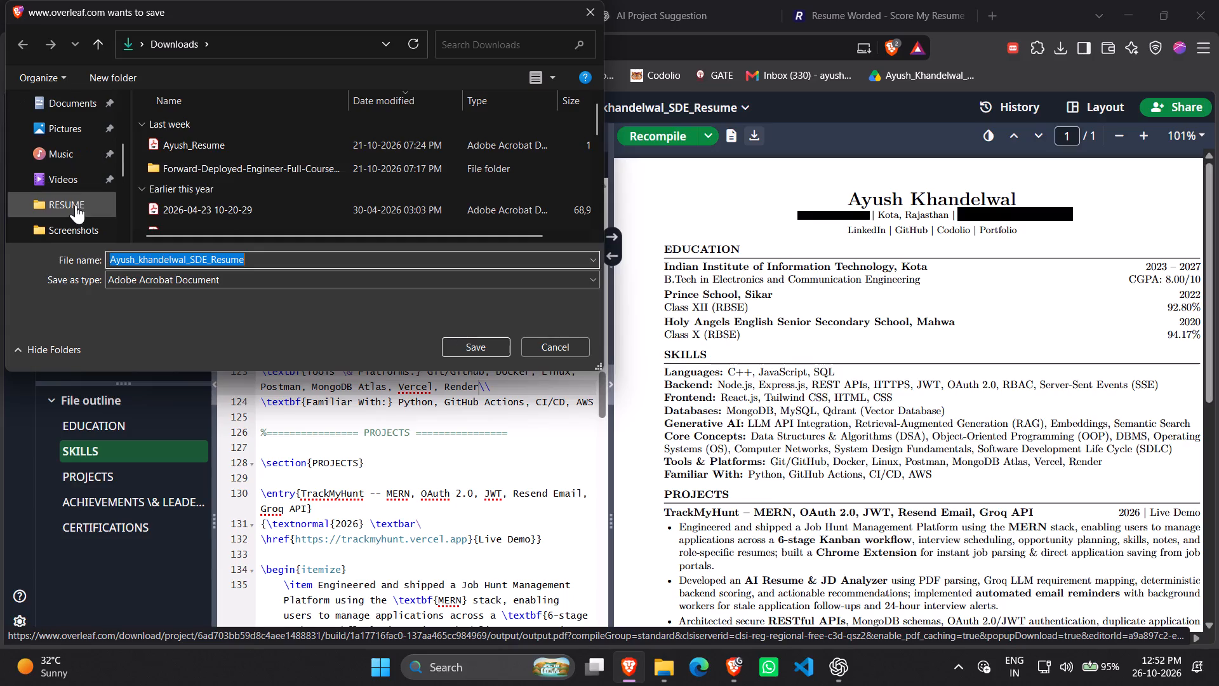
click(76, 205)
scroll(272, 213, down, 5)
double_click(243, 194)
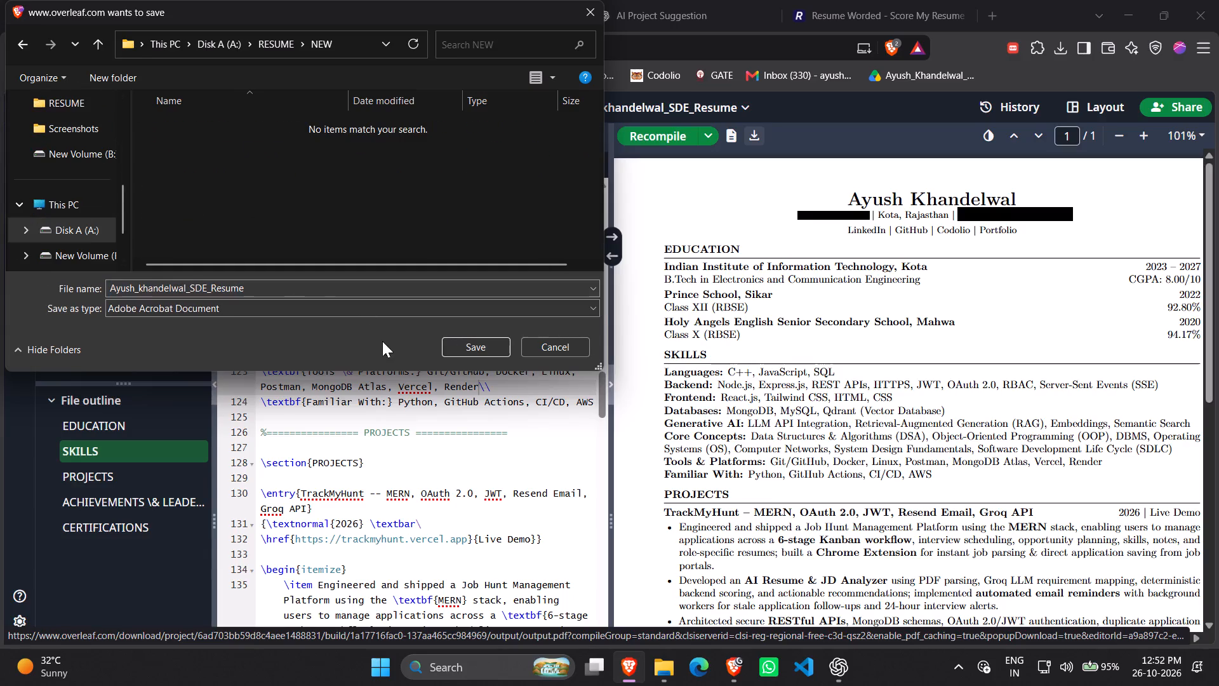
click(208, 285)
click(194, 288)
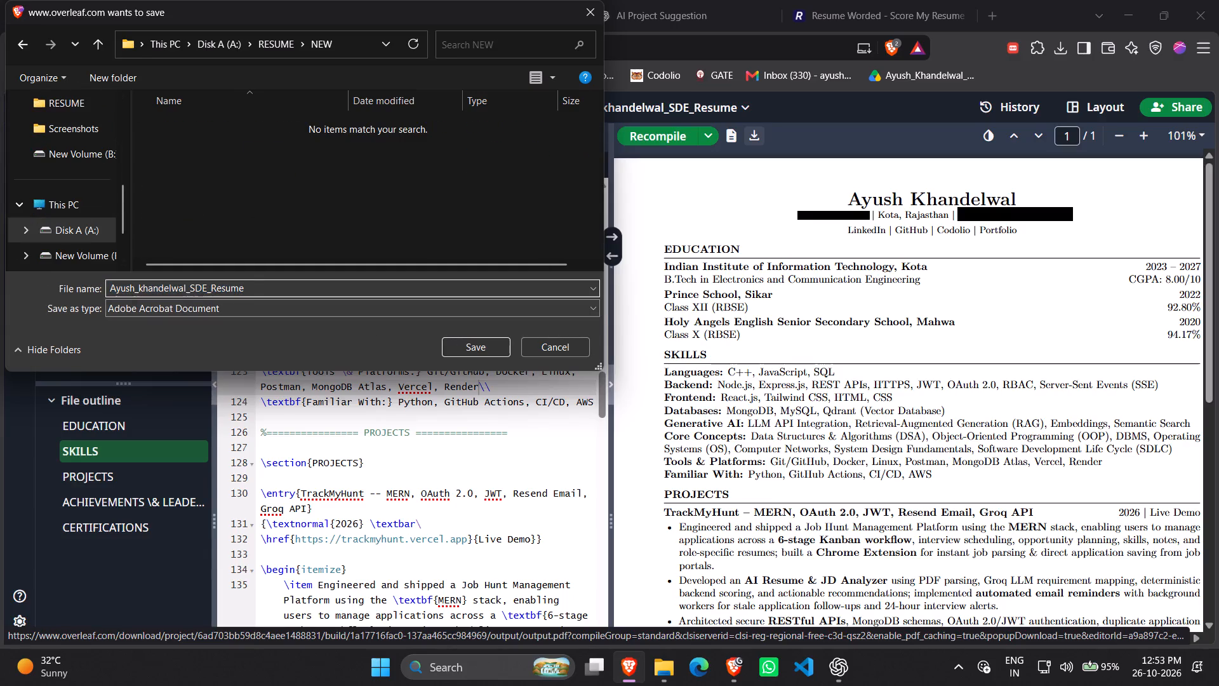
click(208, 285)
key(BackSpace)
key(BackSpace)
key(BackSpace)
key(BackSpace)
click(479, 342)
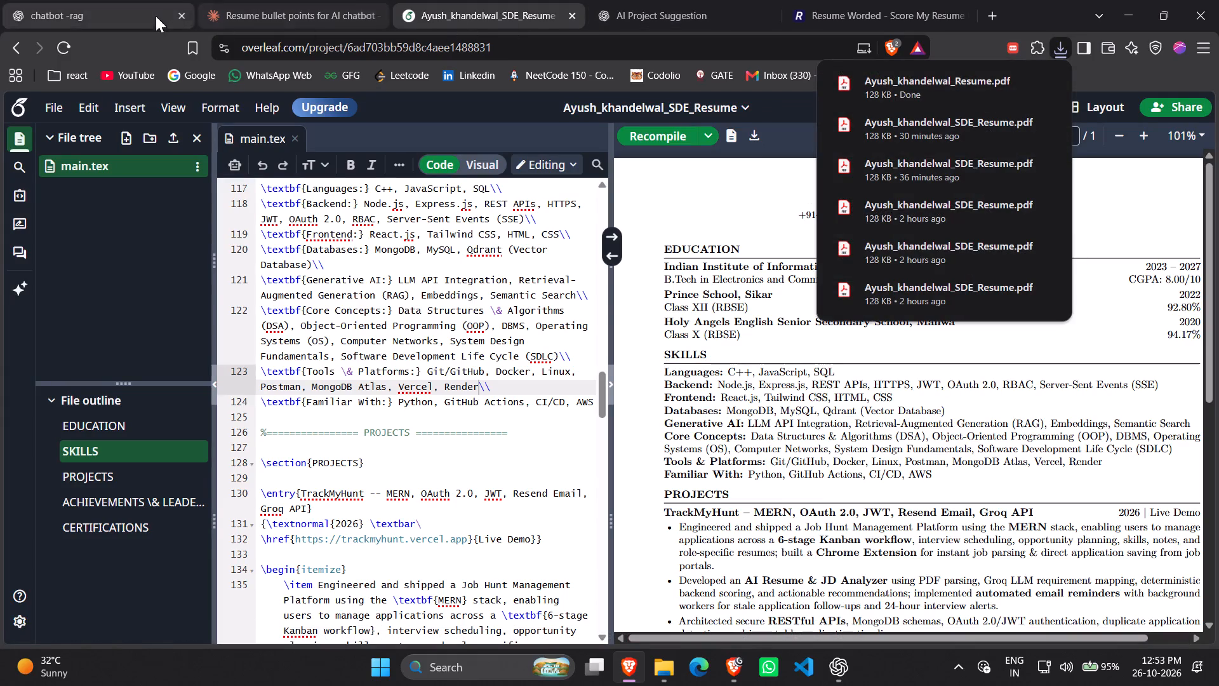
Open Overleaf in a new browser tab, go to the list of all projects and trash "Abey Resume Template (37)".
click(999, 16)
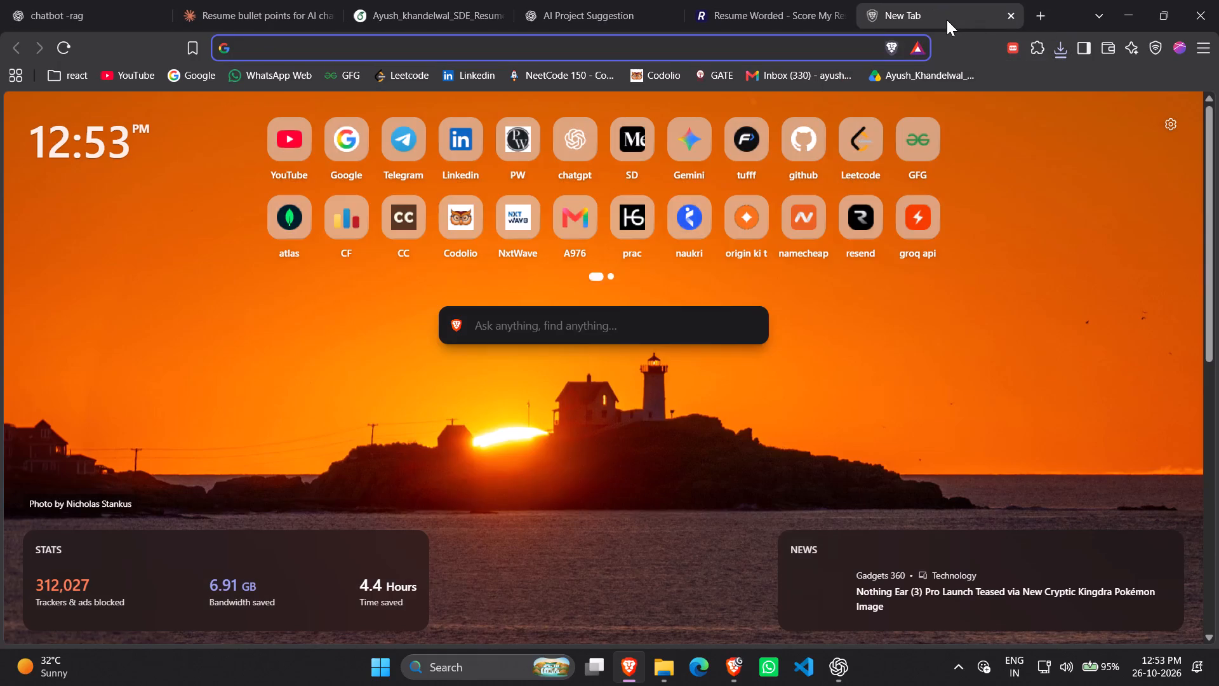
text(over)
key(Return)
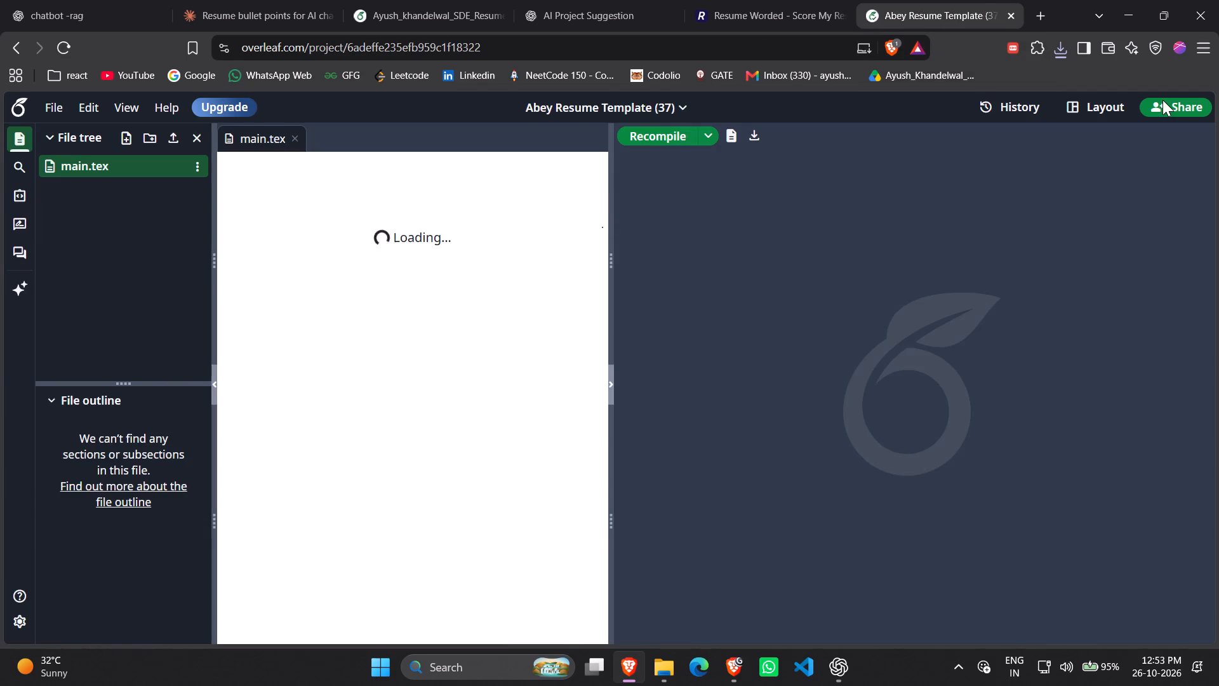
click(27, 104)
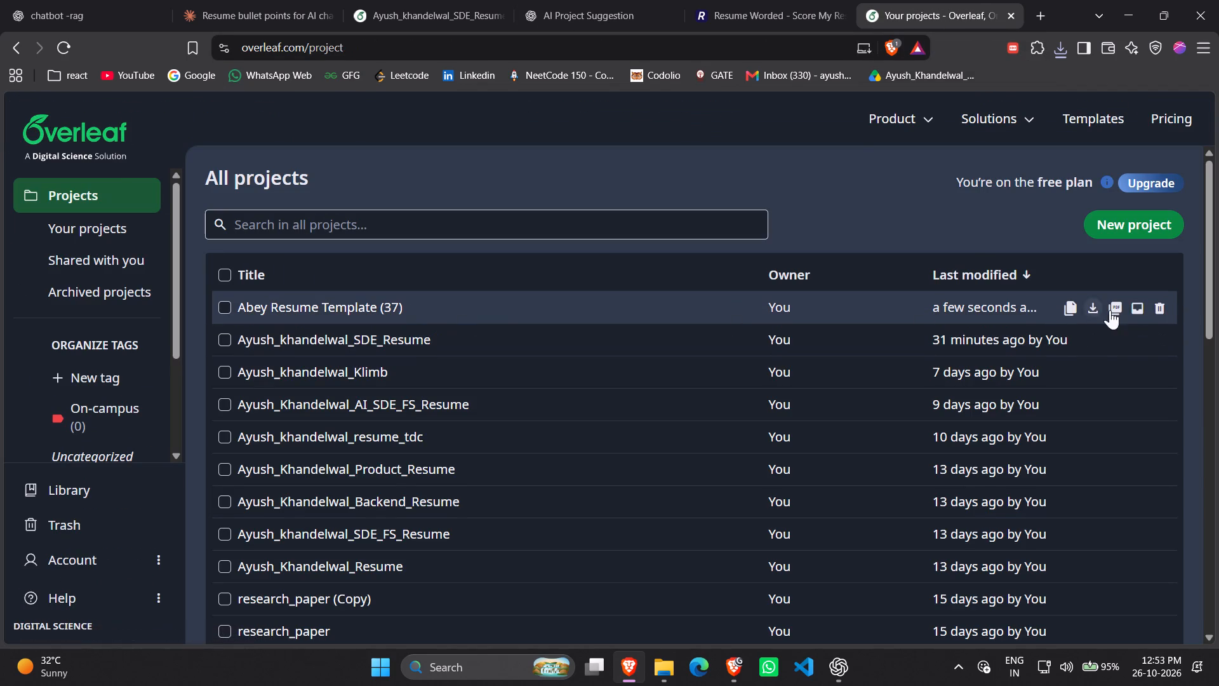
click(1161, 302)
click(811, 307)
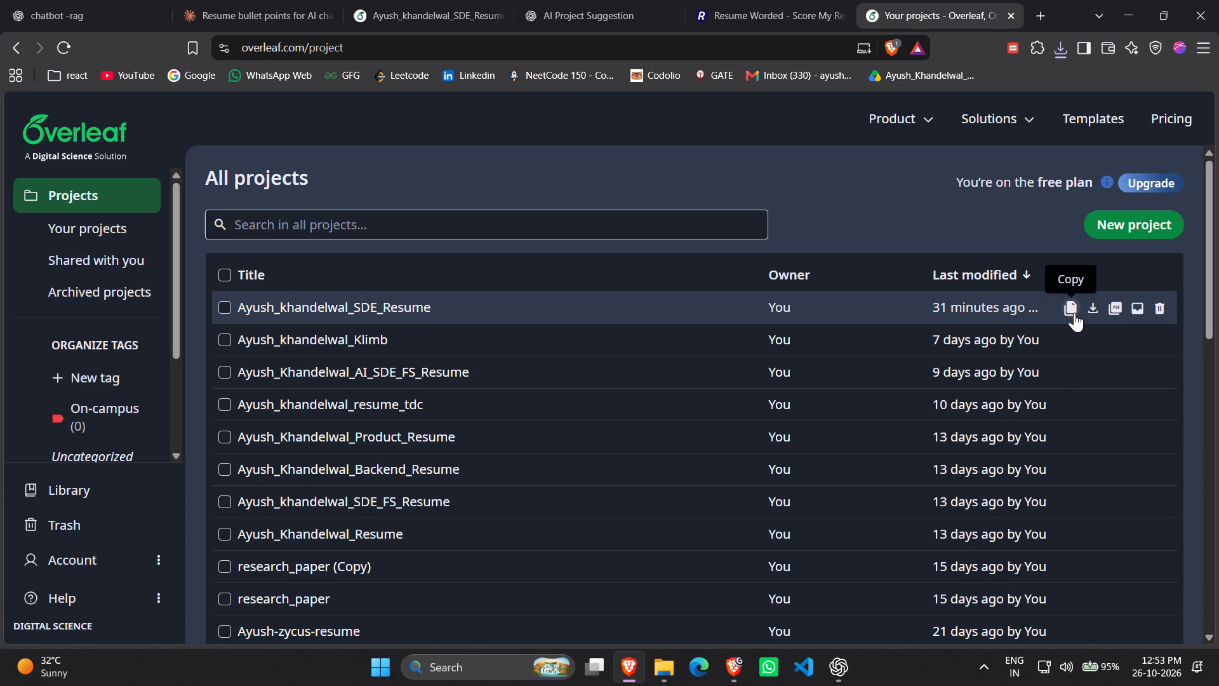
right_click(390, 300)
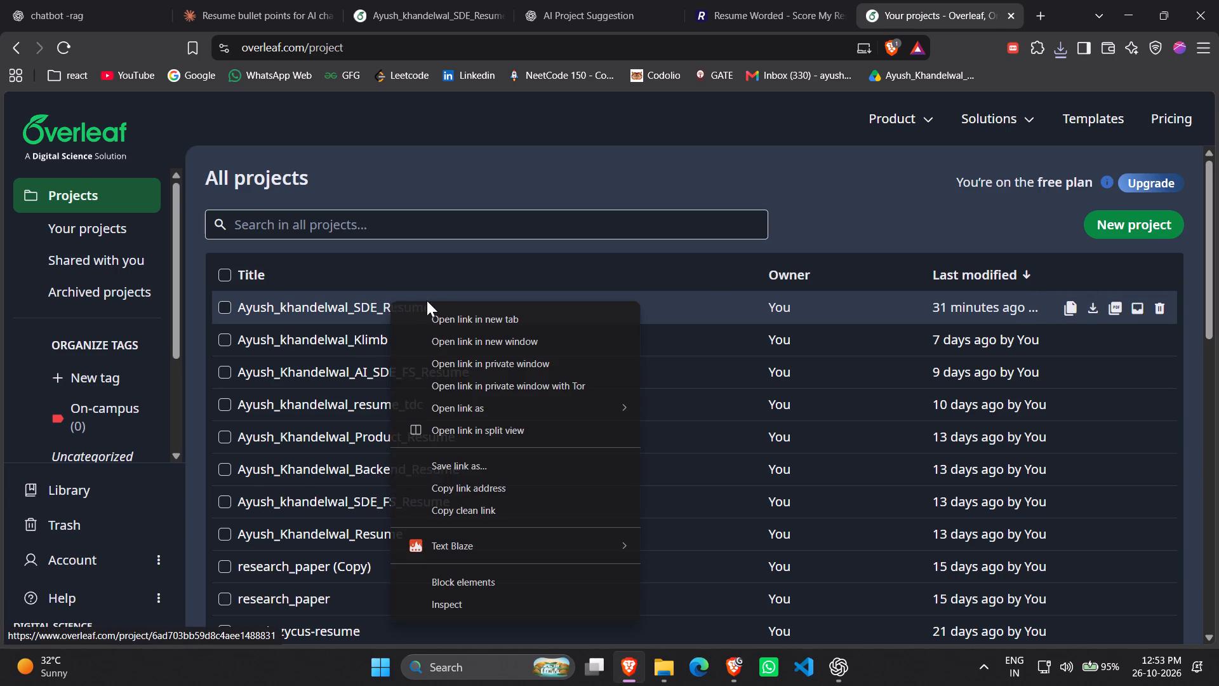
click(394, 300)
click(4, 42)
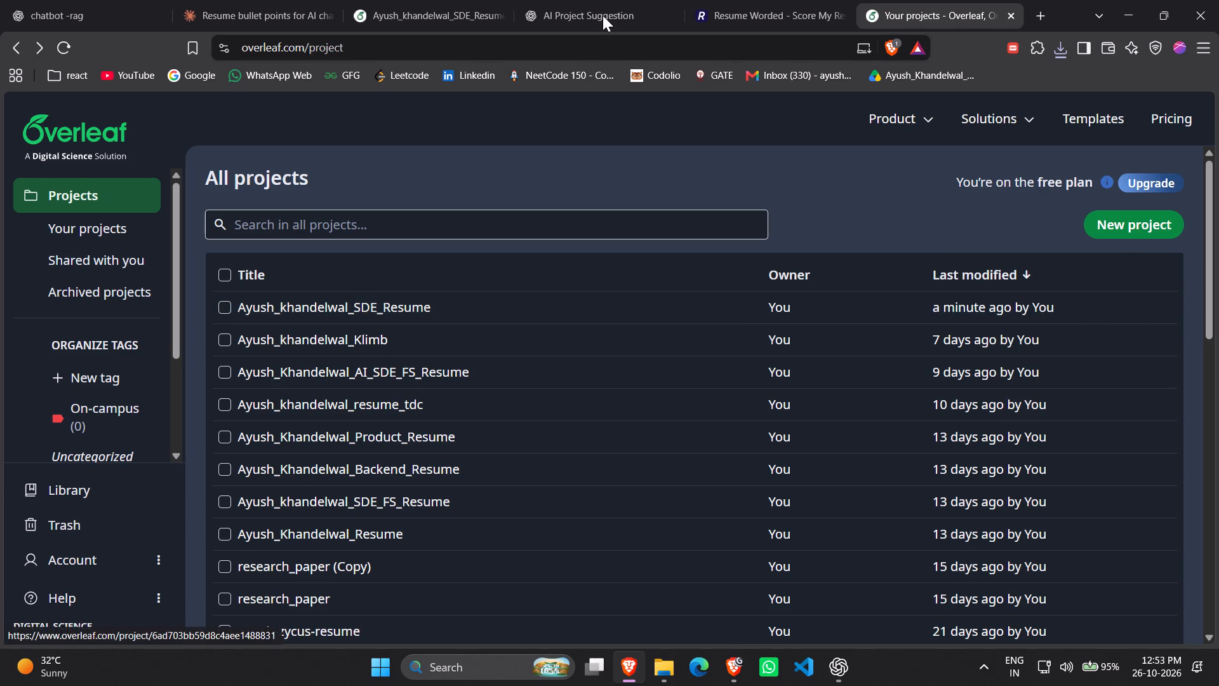
Return to the open SDE resume project and rename it by removing "SDE_" so the name ends in "_Resume".
click(415, 1)
click(719, 97)
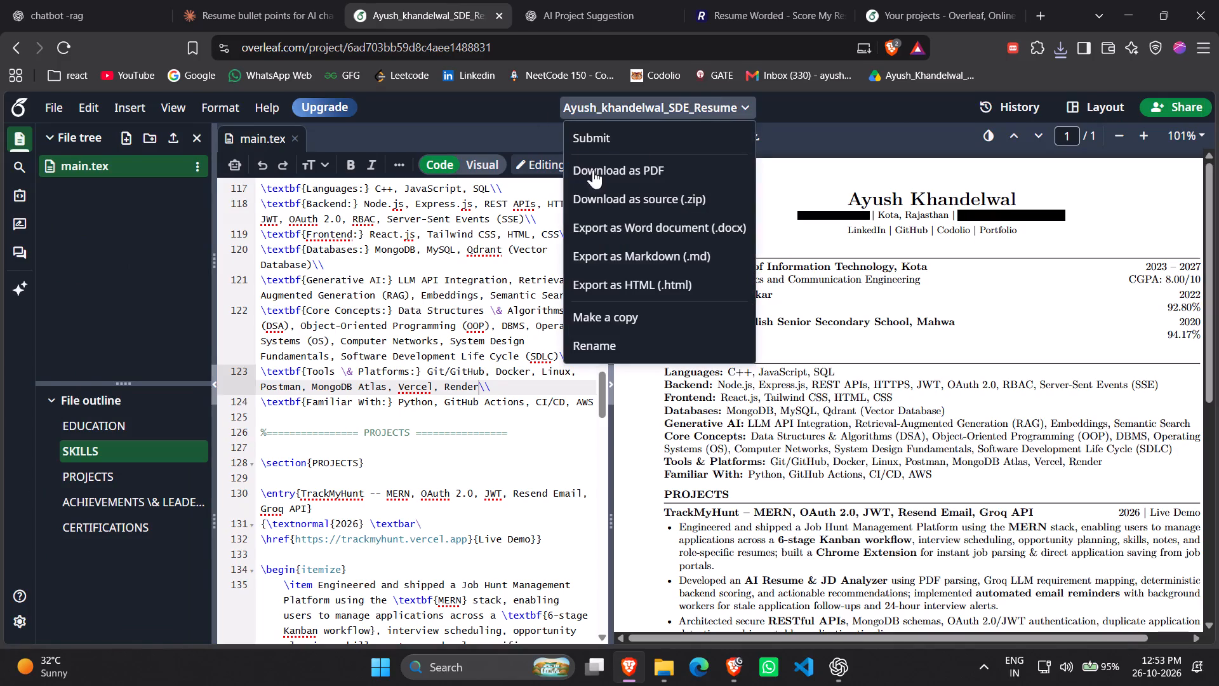
click(599, 341)
click(733, 110)
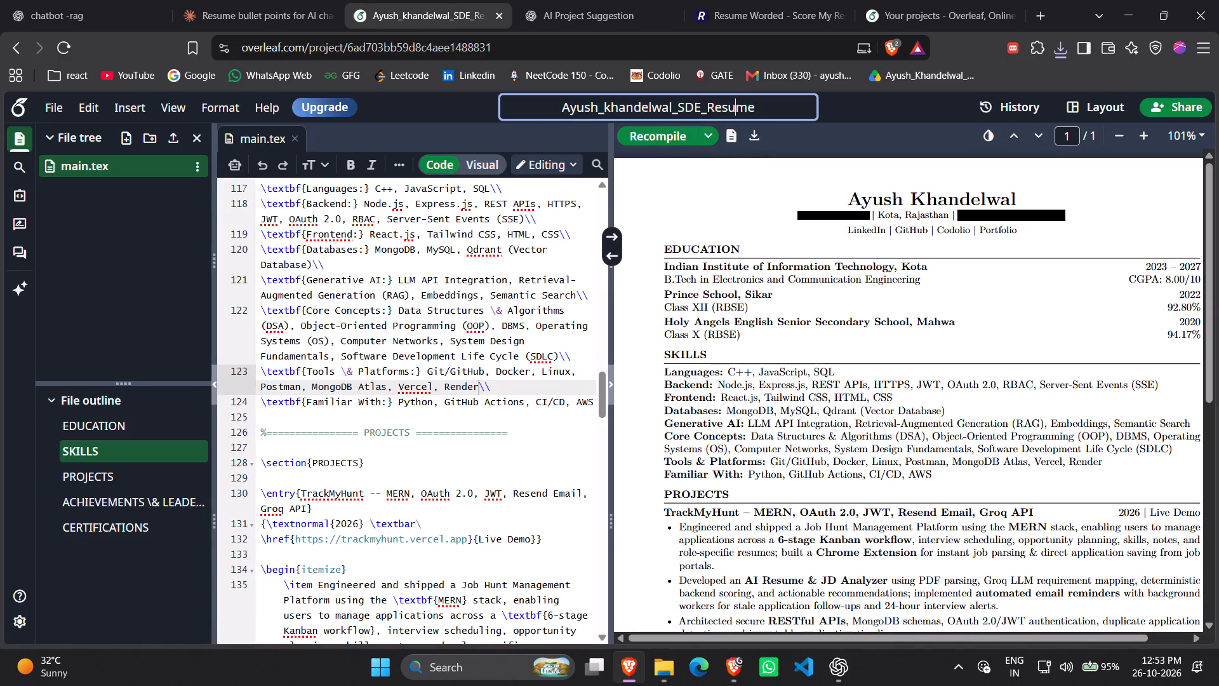
click(701, 103)
key(BackSpace)
key(BackSpace)
key(BackSpace)
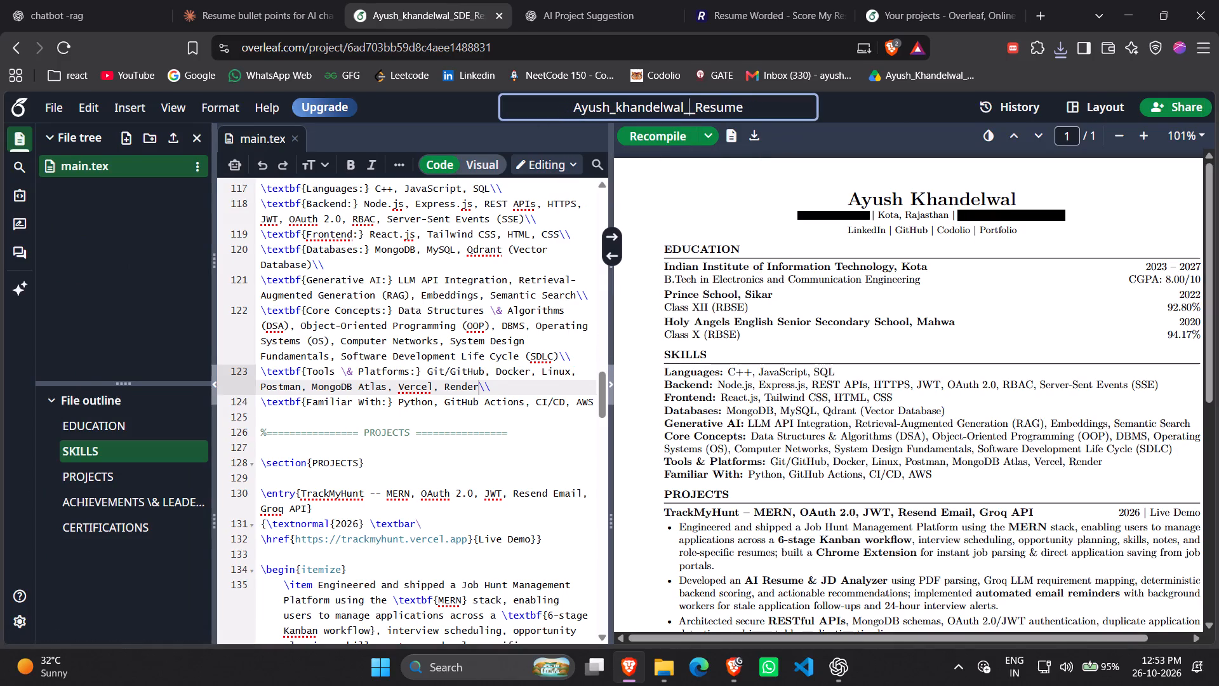
key(BackSpace)
click(745, 105)
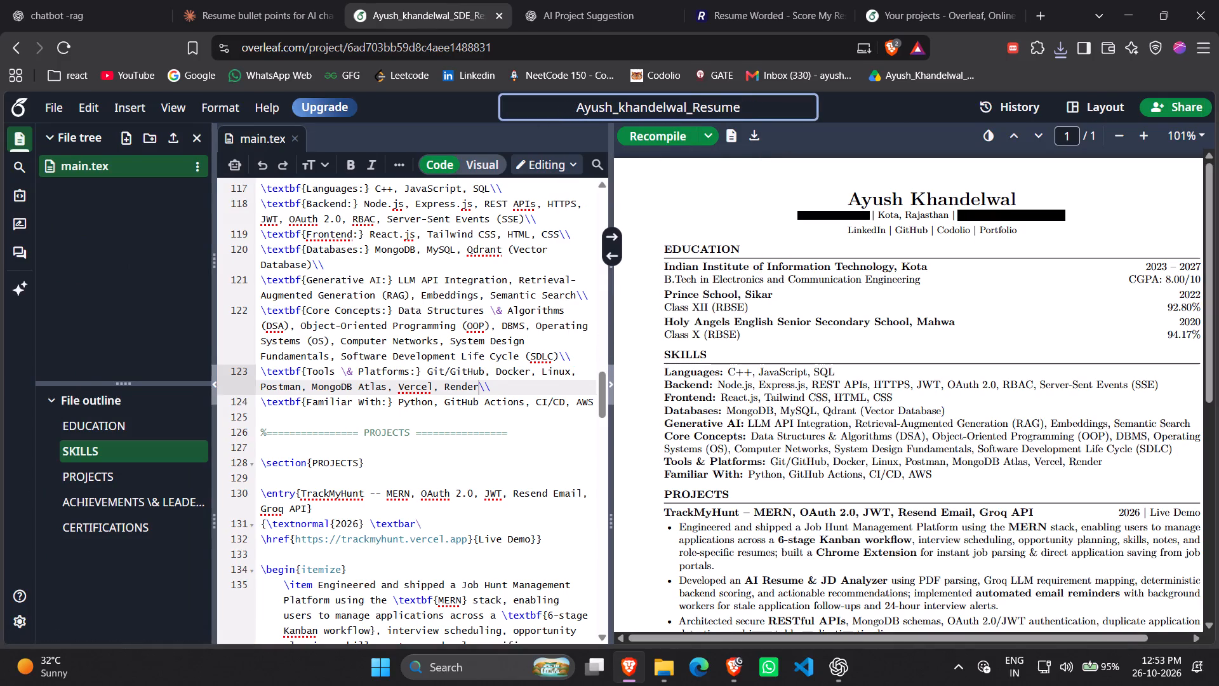
key(shift+underscore)
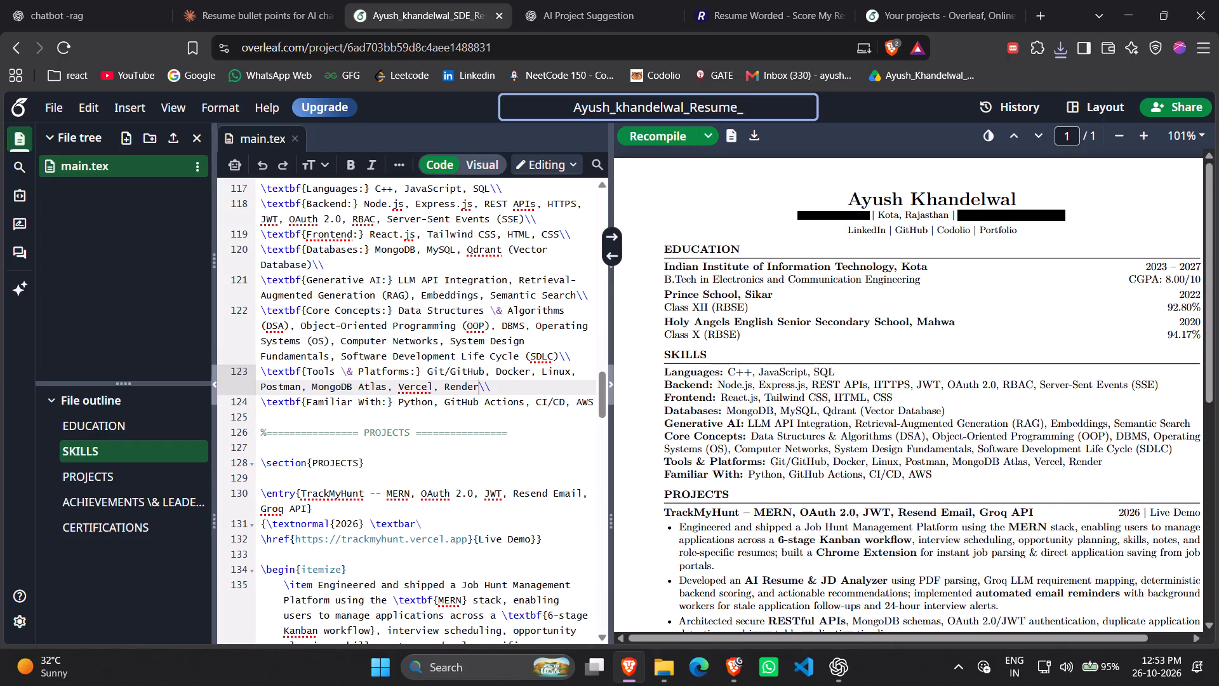
key(shift+parenright)
key(BackSpace)
key(shift+o)
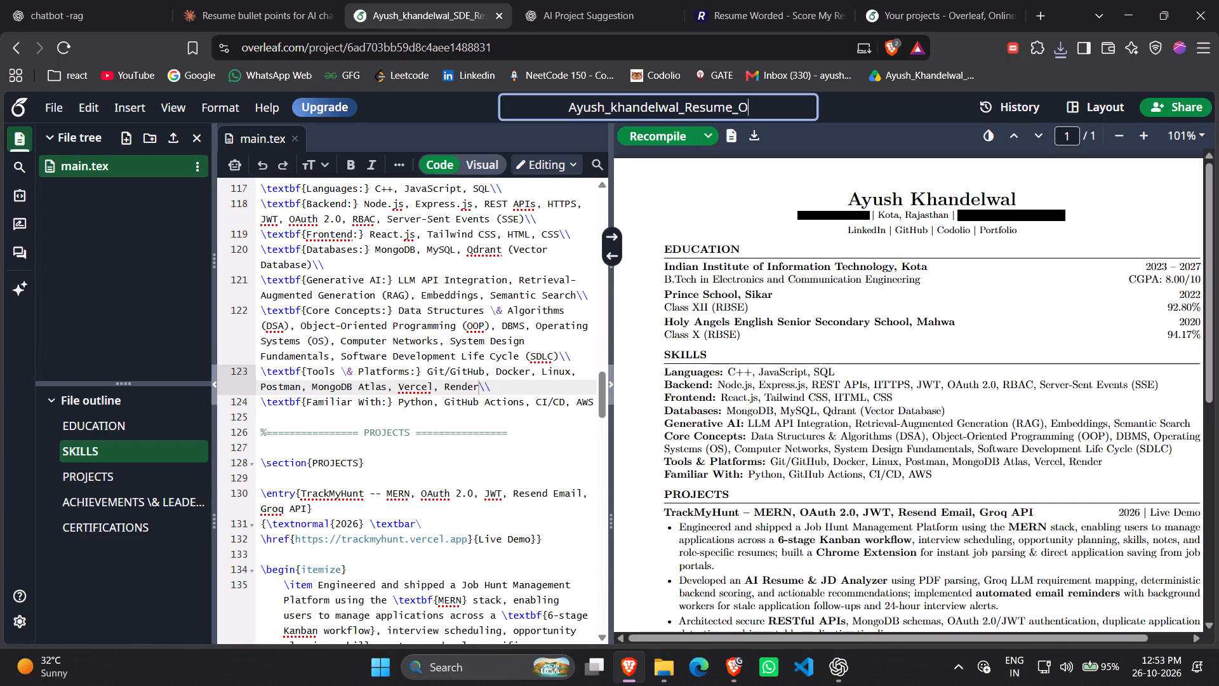
key(BackSpace)
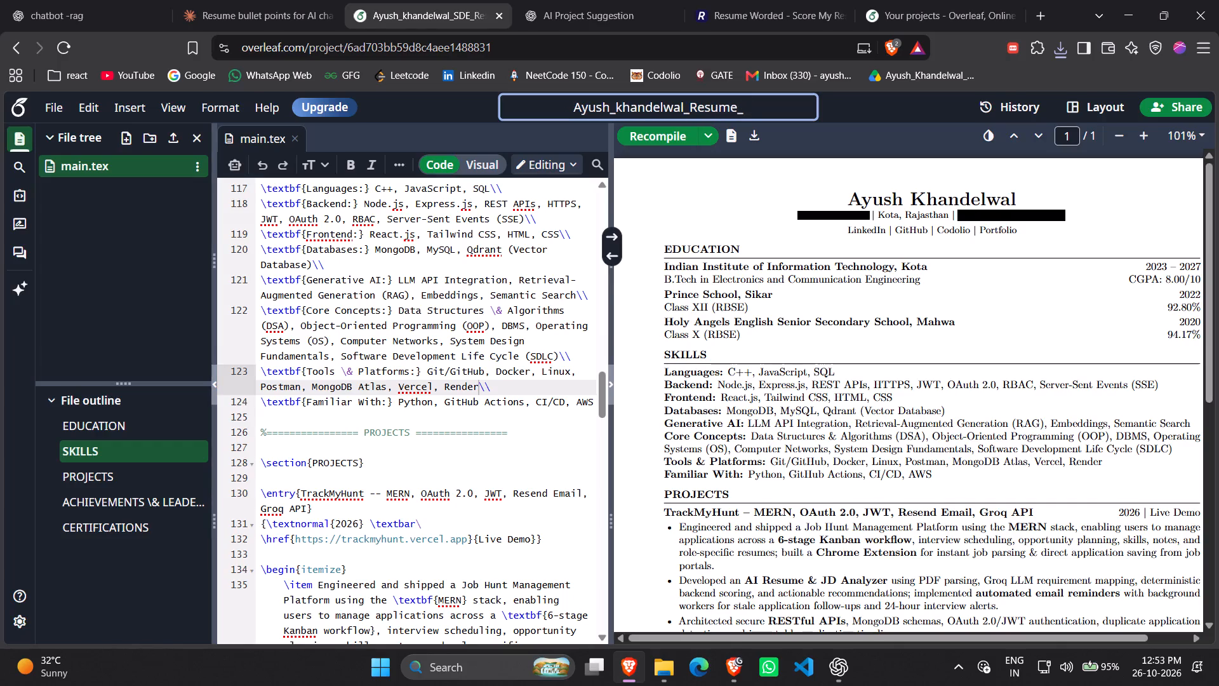
key(BackSpace)
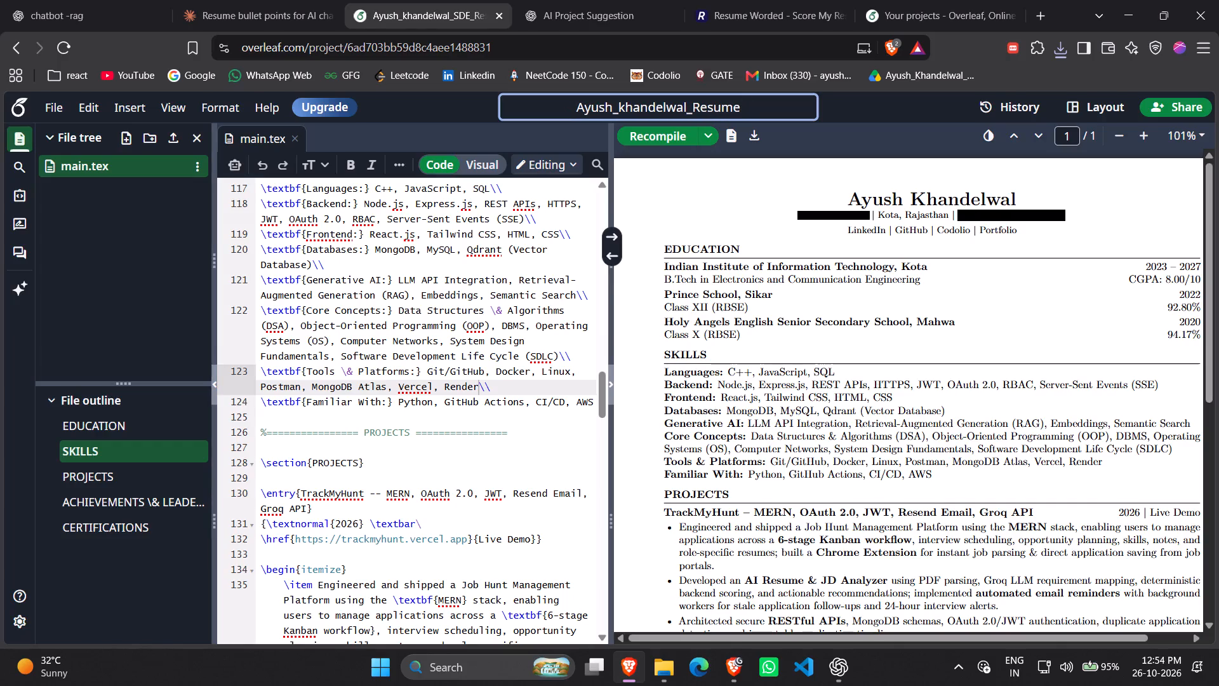
key(Return)
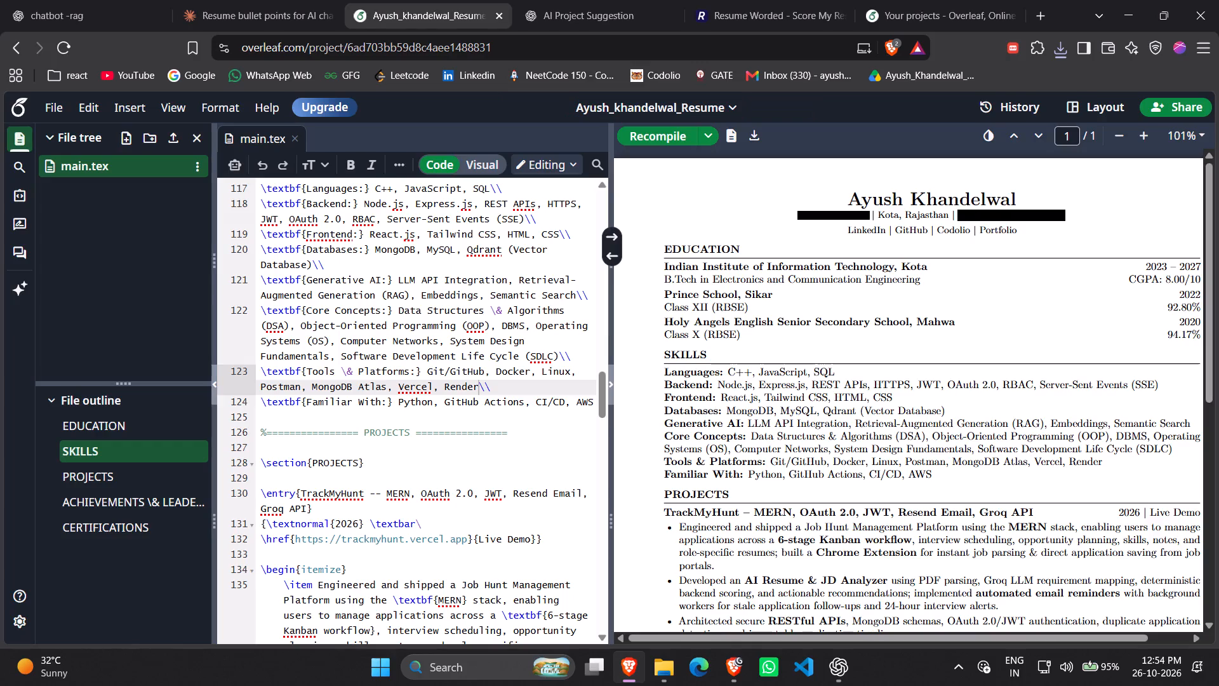
Reload the Overleaf project list and copy the newly renamed resume project, ending the copy's name in "_IIITK_Resume" after the owner's name.
click(888, 7)
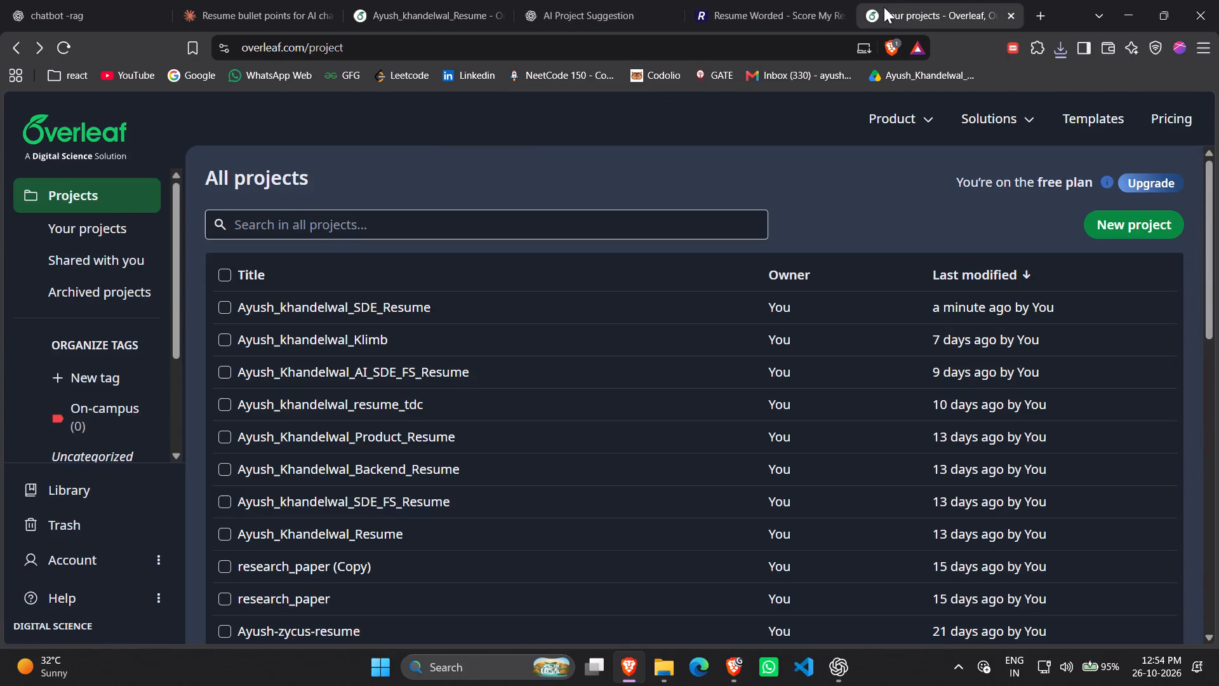
click(69, 53)
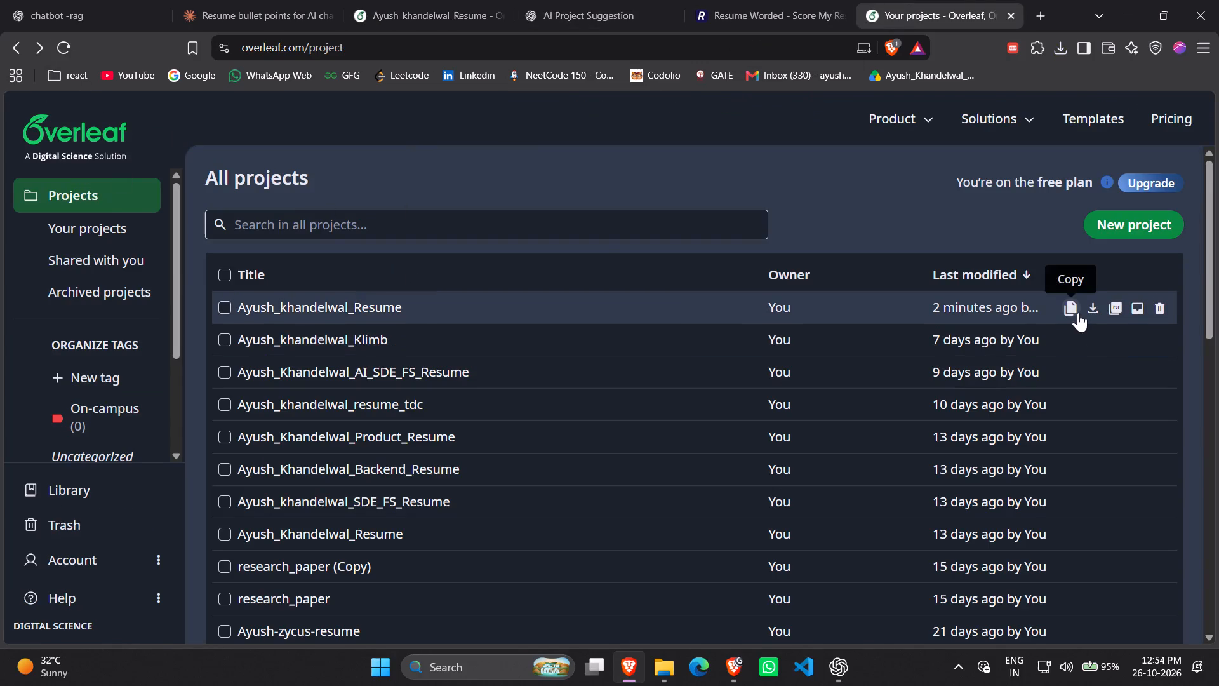
click(1078, 313)
drag(591, 208, 493, 208)
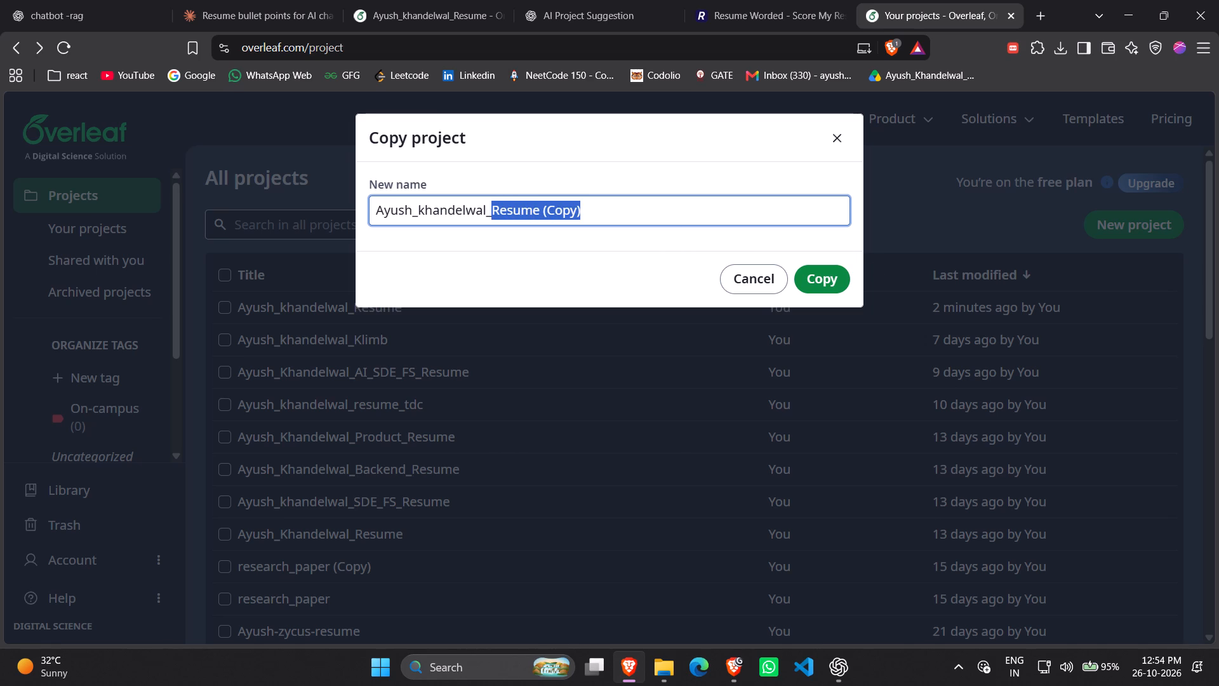
key(BackSpace)
key(BackSpace)
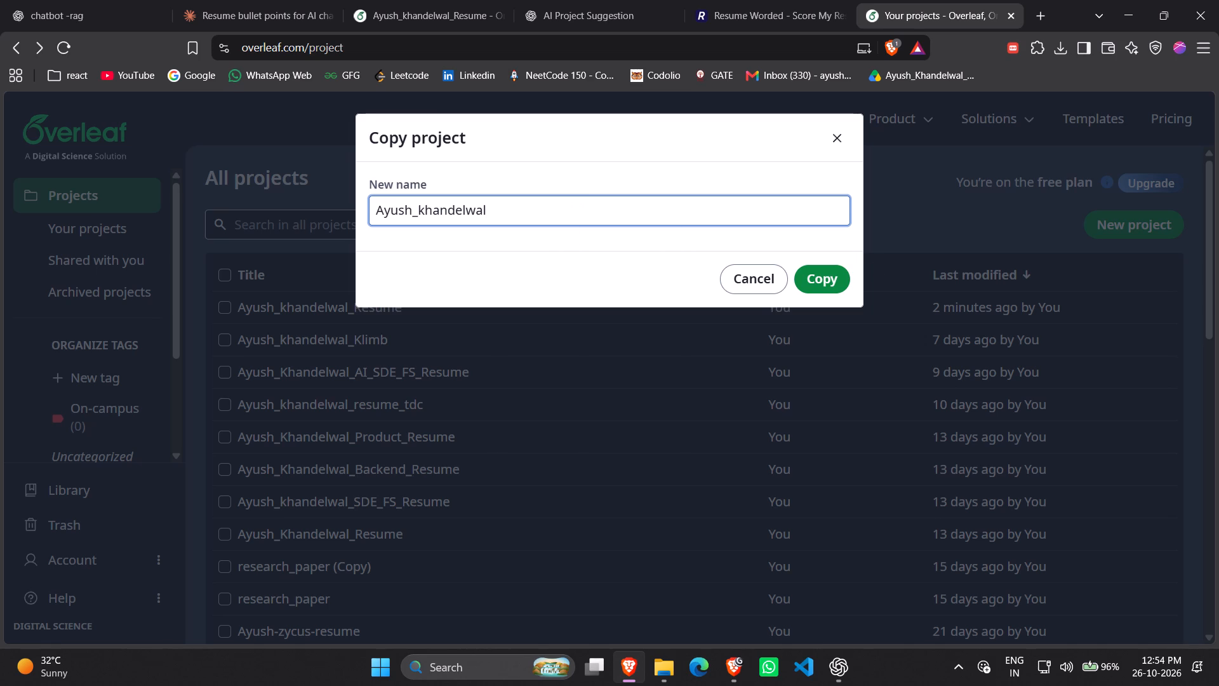
text(_Resume)
key(space)
key(BackSpace)
key(shift+underscore)
text(III)
key(shift+t)
key(shift+k)
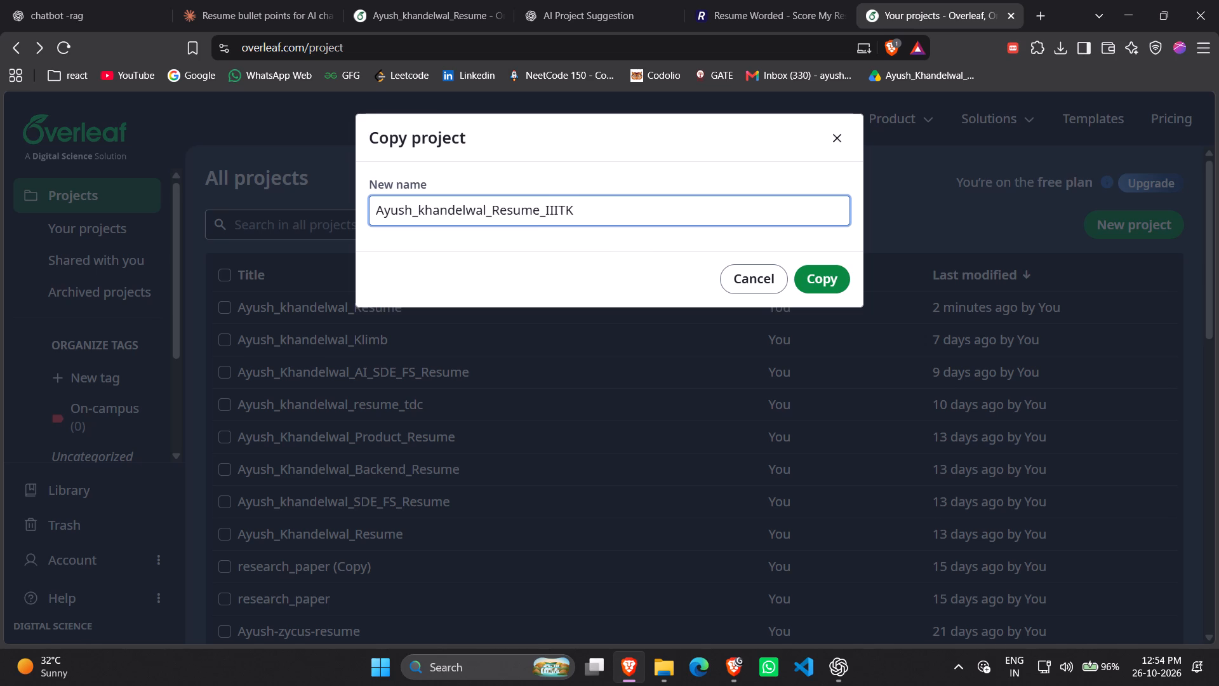
click(540, 210)
key(BackSpace)
key(BackSpace)
key(BackSpace)
key(BackSpace)
key(BackSpace)
key(BackSpace)
key(BackSpace)
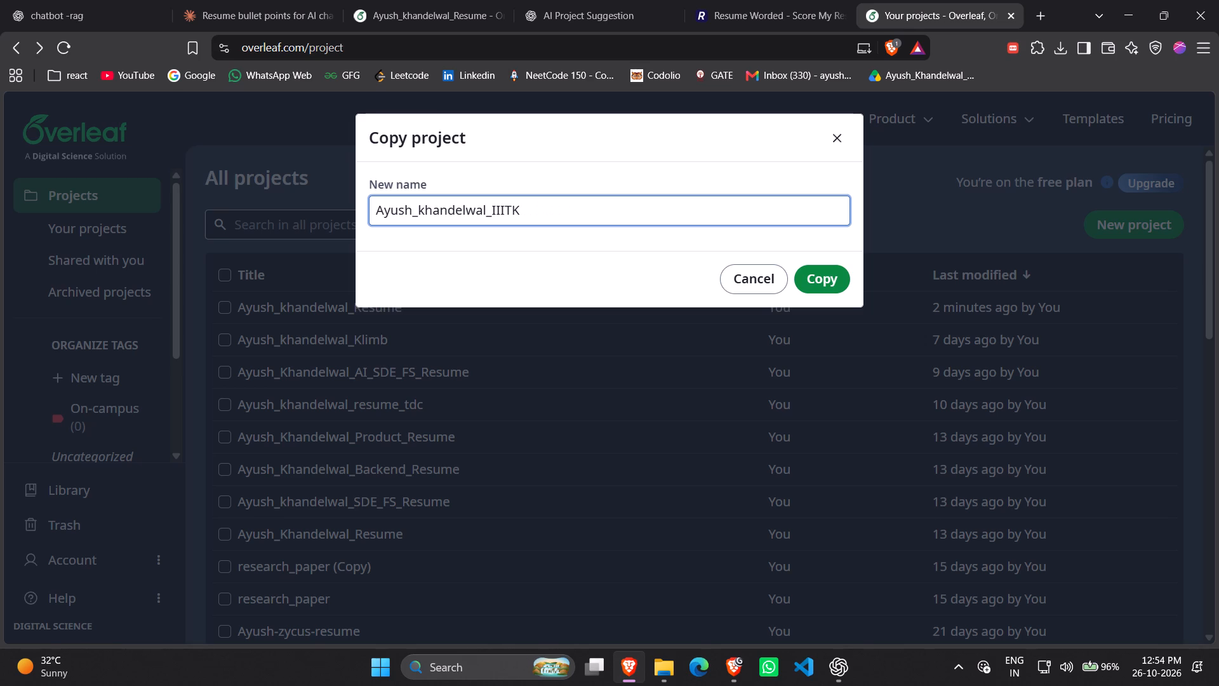
click(525, 208)
text(_Resume)
click(833, 281)
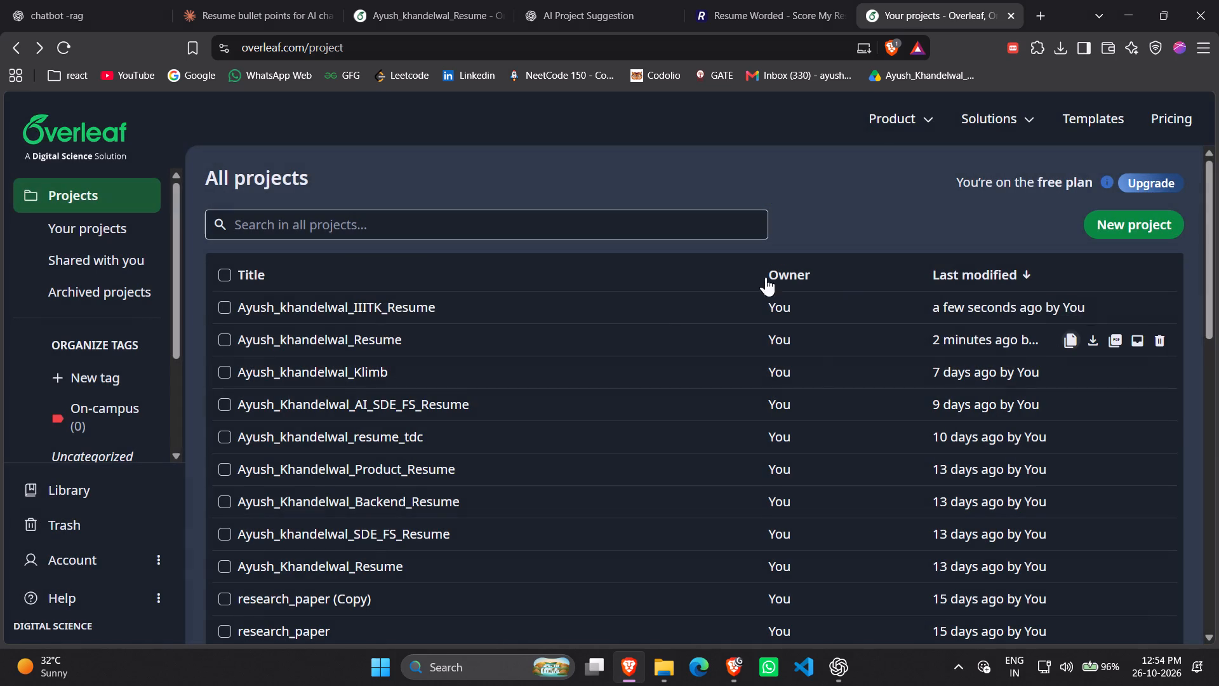
Open the new IIITK resume copy, and in the other Overleaf tab open the plain name-only "_Resume" project last modified 13 days ago.
click(421, 307)
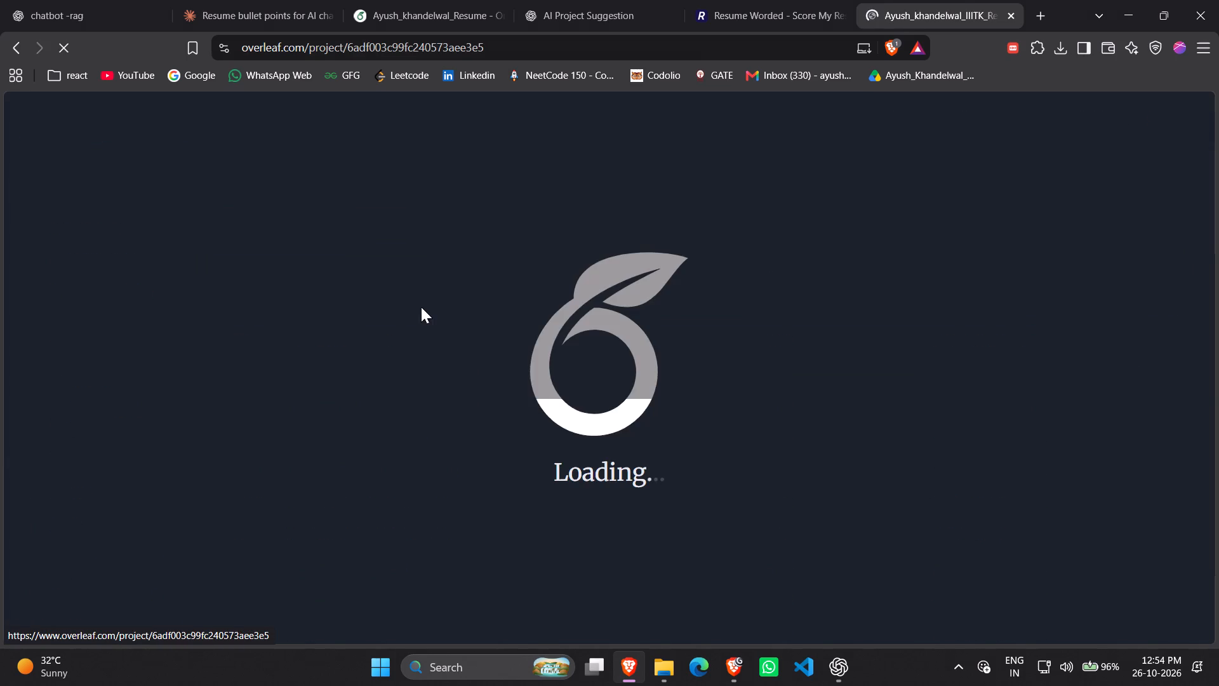
click(447, 15)
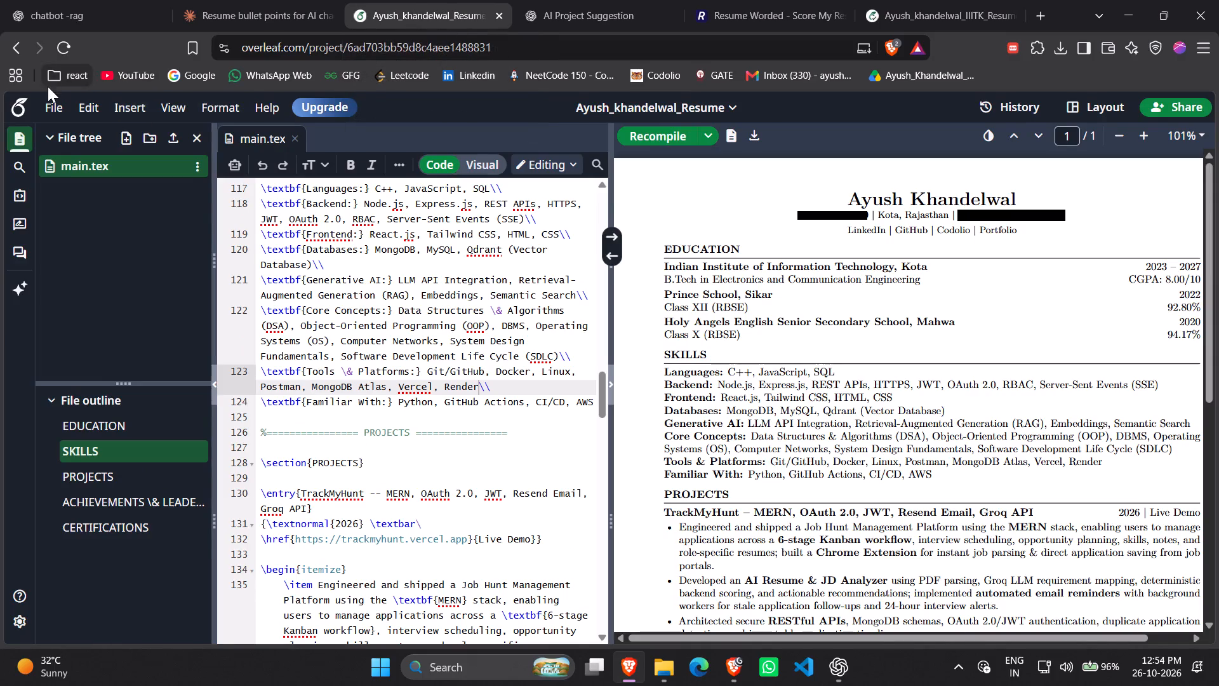
click(21, 112)
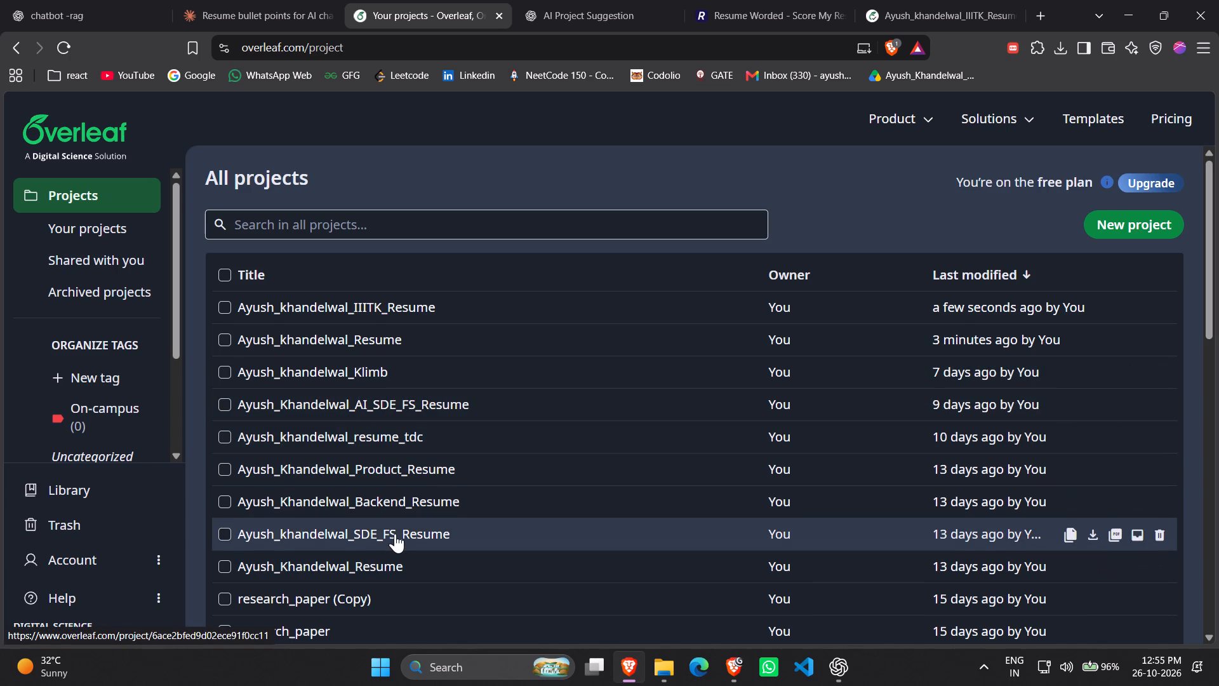
click(406, 559)
click(394, 565)
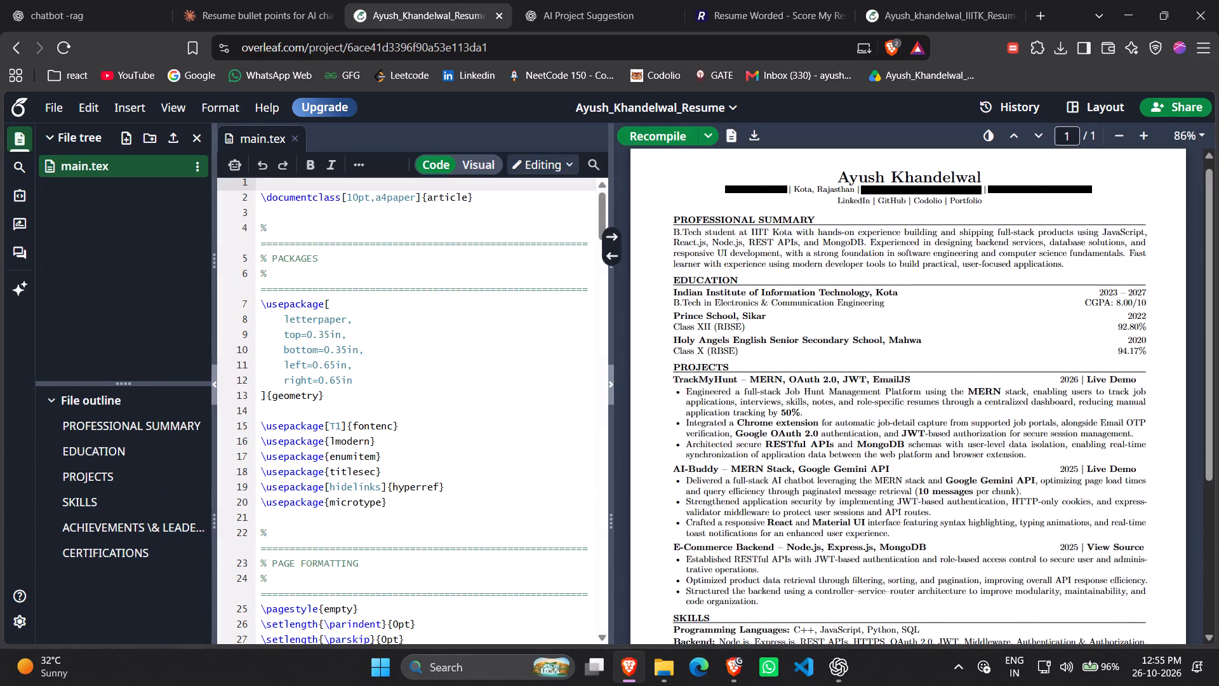
Copy the second email link, with its address and displayed text, from the header code of the older resume.
scroll(448, 449, down, 10)
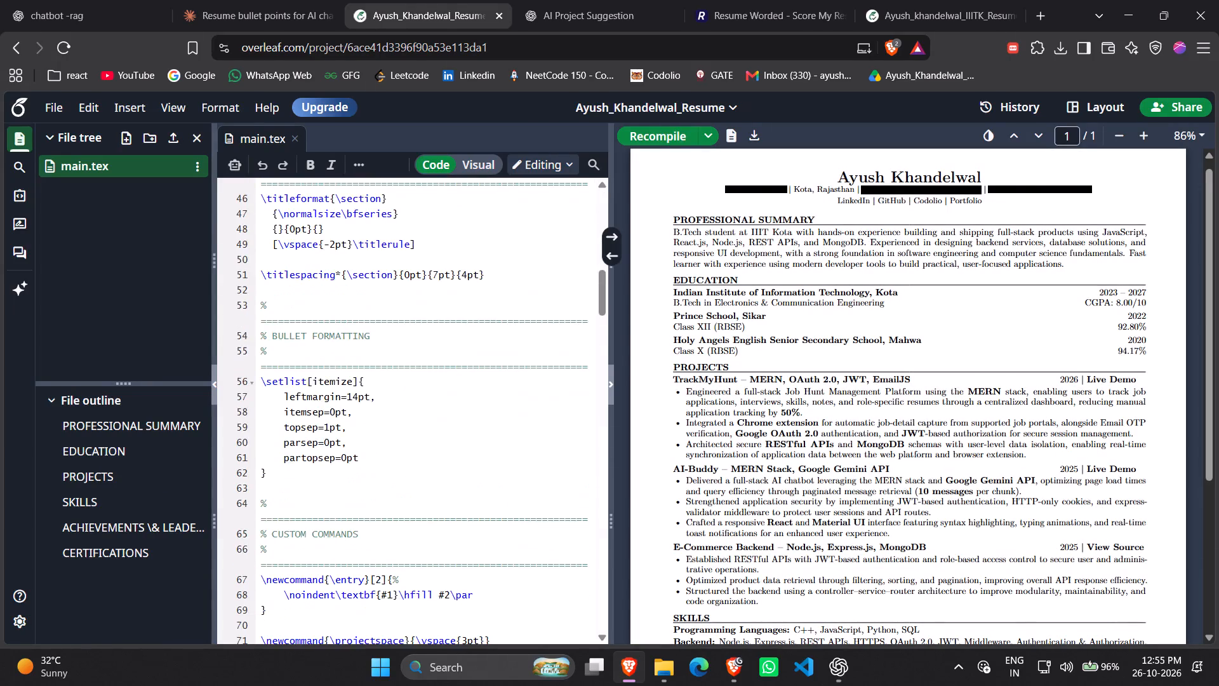
scroll(448, 449, down, 7)
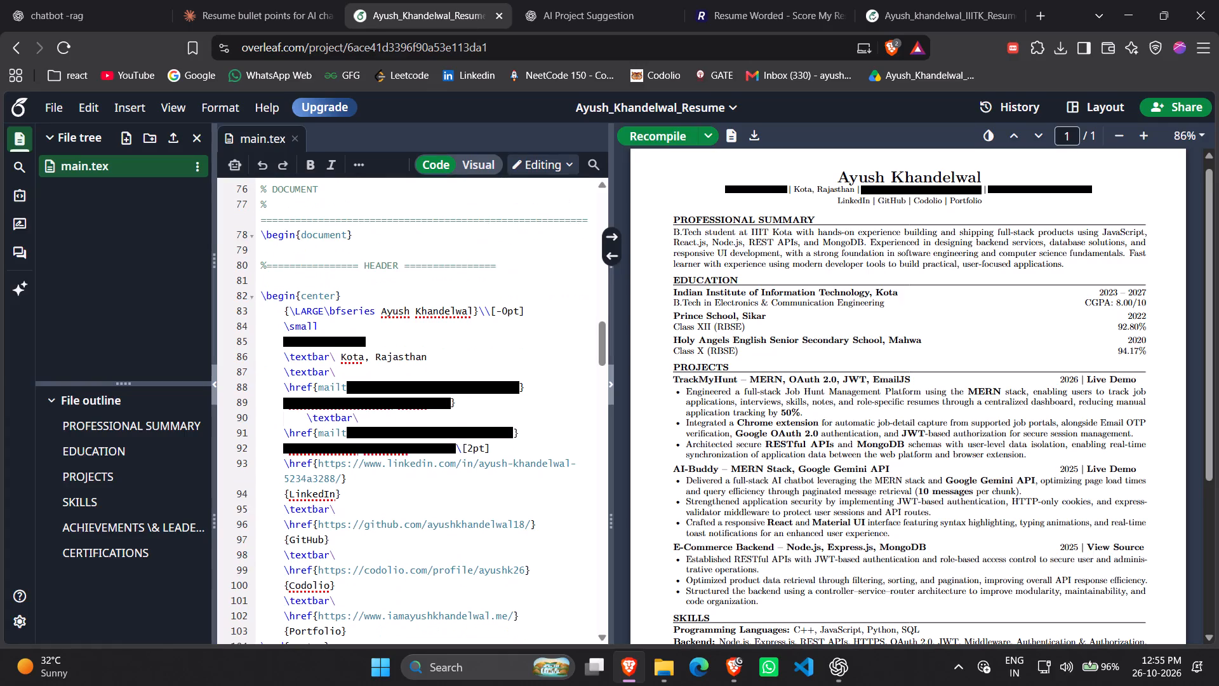
drag(285, 431, 485, 441)
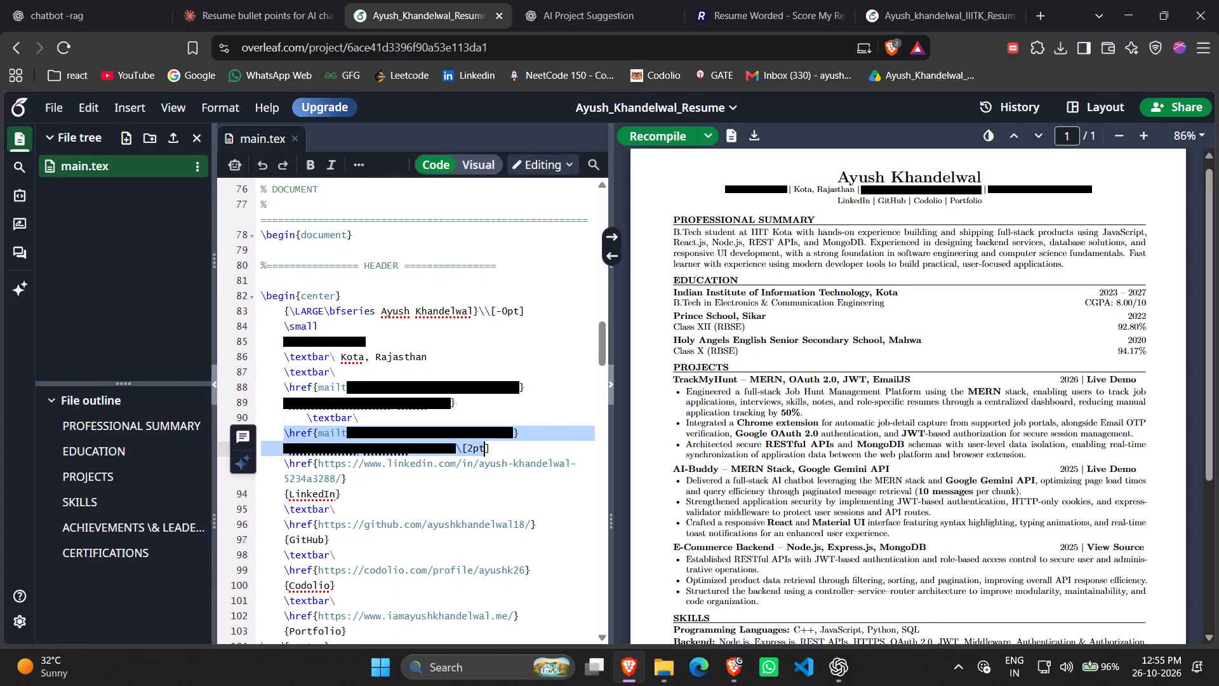
click(449, 447)
drag(459, 445, 435, 445)
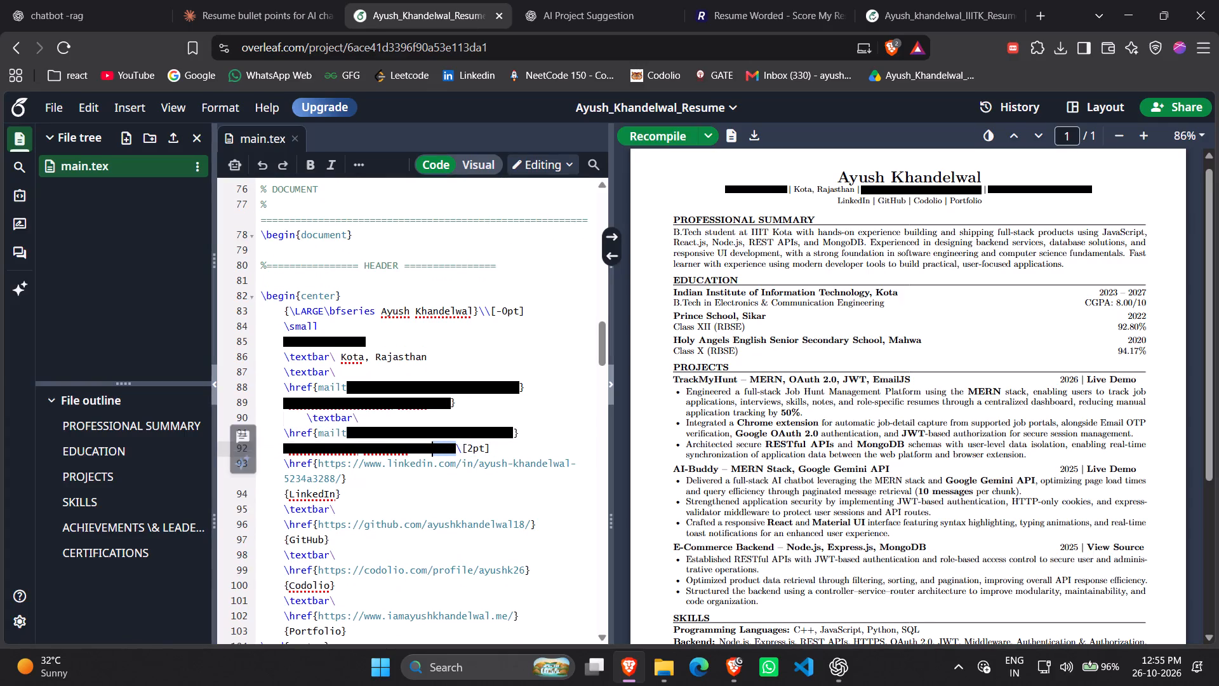
drag(462, 446, 266, 440)
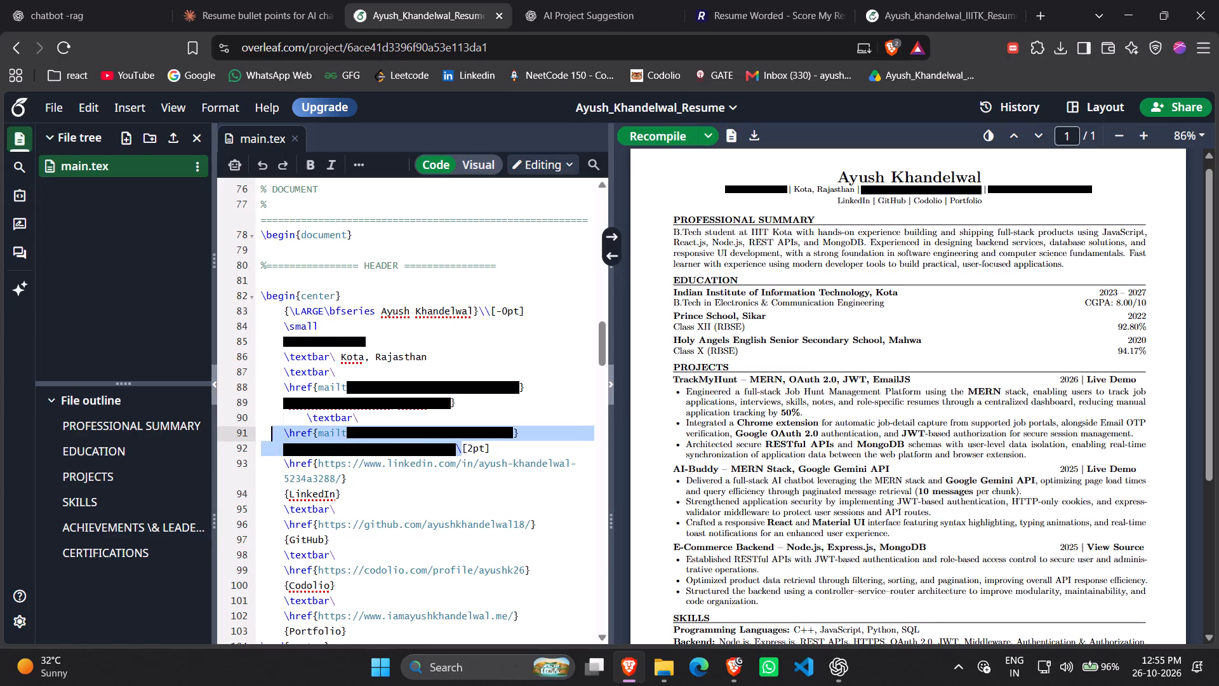
drag(266, 440, 257, 440)
key(ctrl+c)
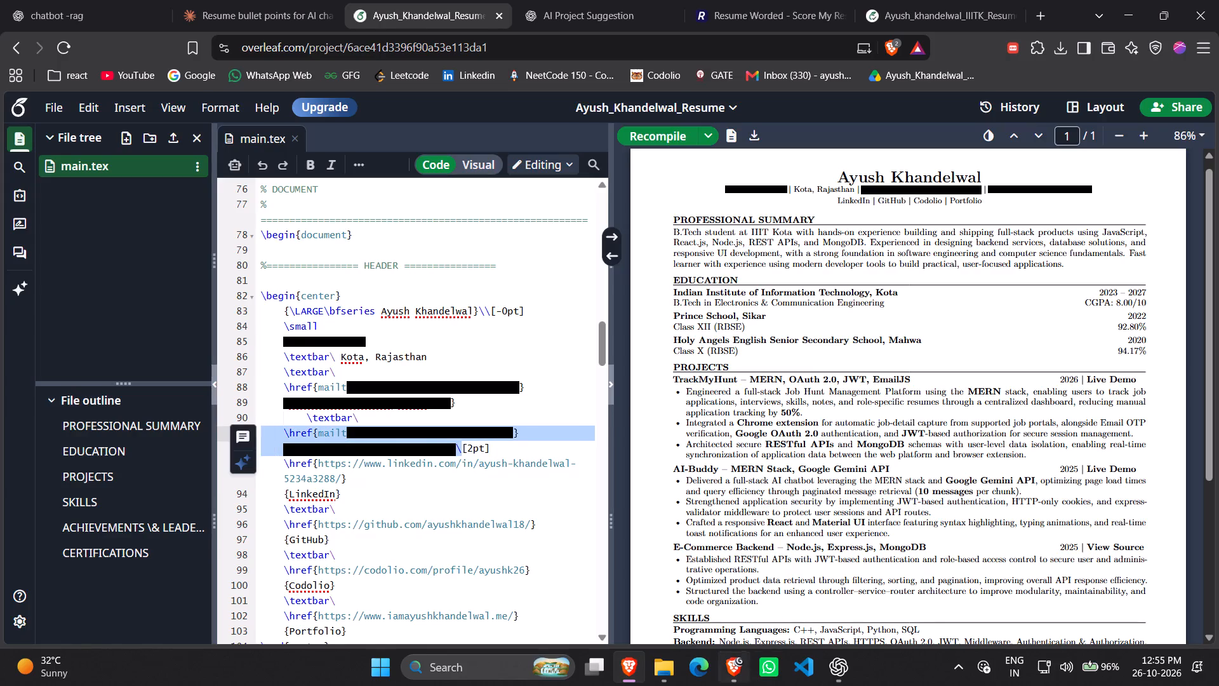
Paste the copied email link into the IIITK resume's header code, above the existing email link, and align its indentation.
click(926, 0)
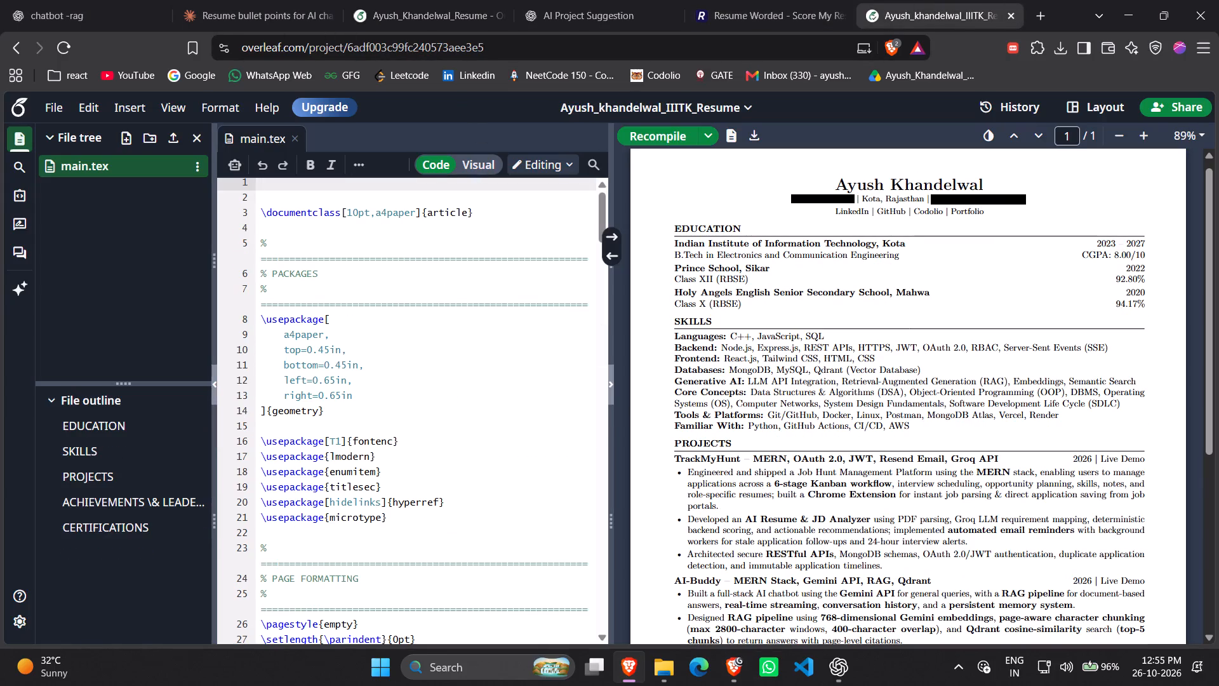
scroll(474, 396, down, 14)
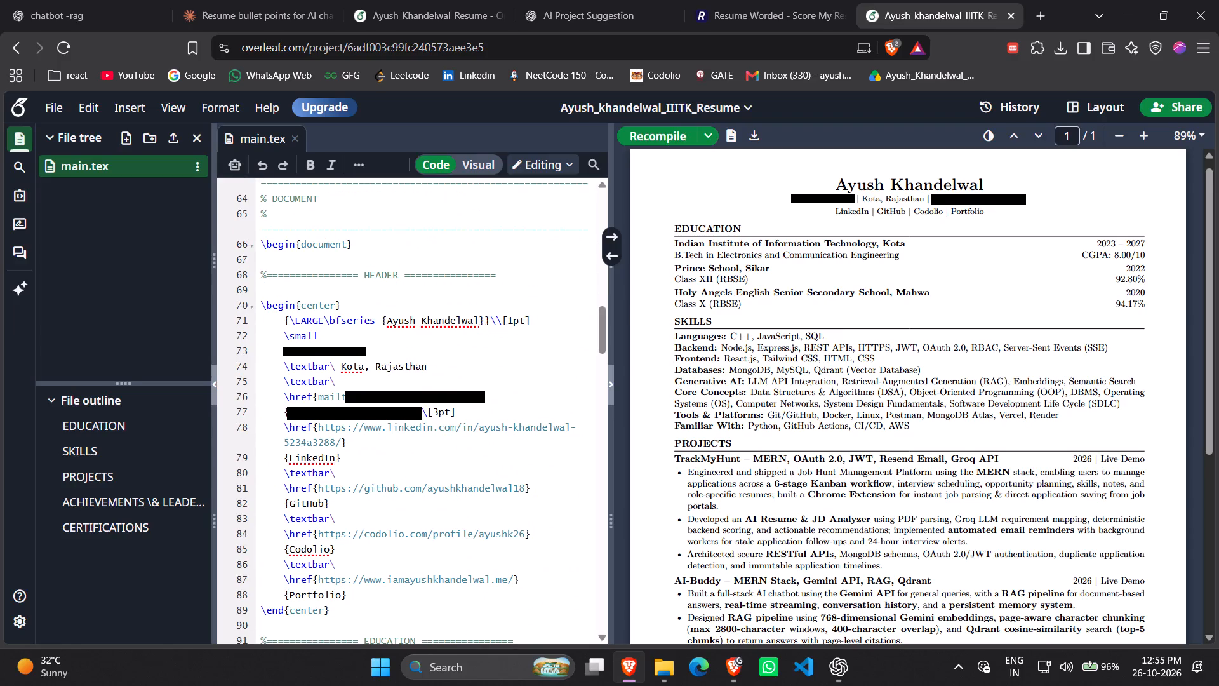
click(348, 384)
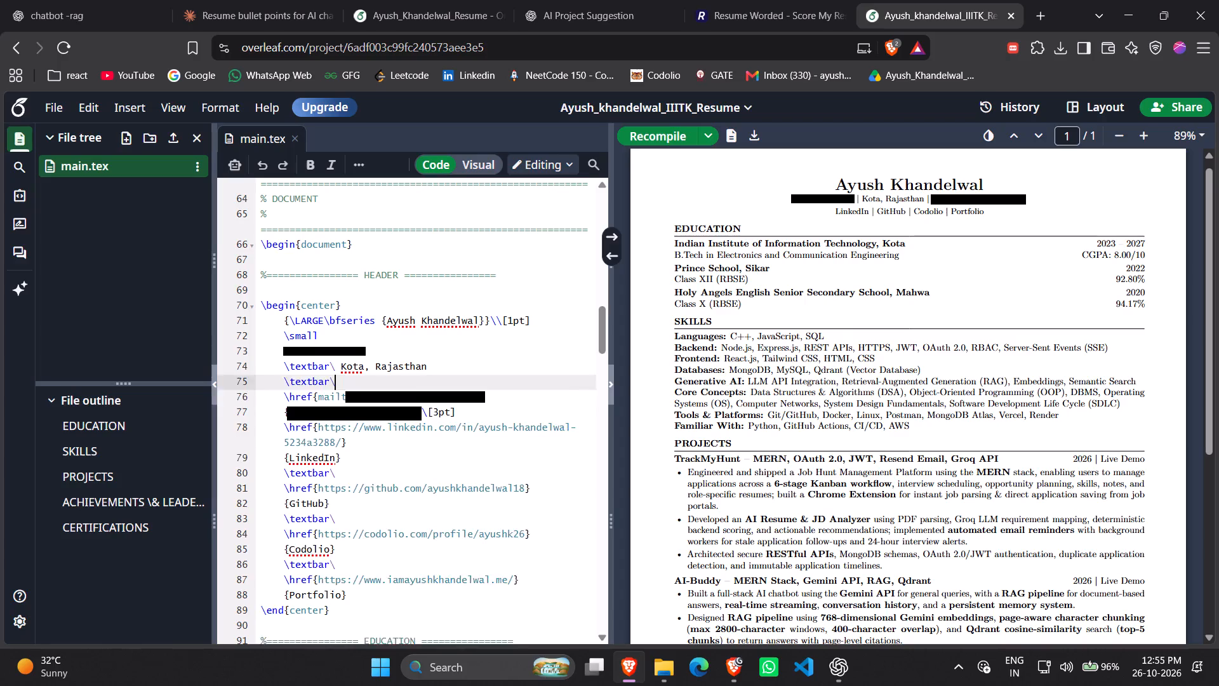
key(Return)
key(ctrl+v)
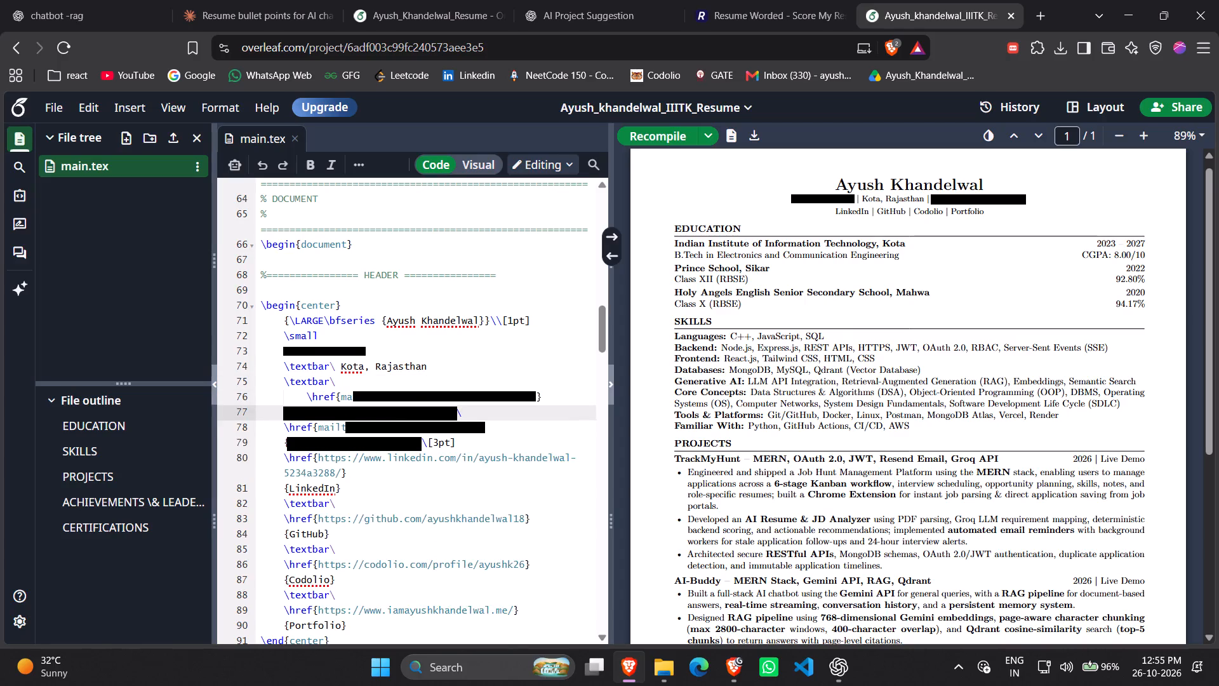
click(309, 394)
key(BackSpace)
Remove the trailing backslashes after the pasted email link and add a "\textbar\" separator line between the two email links.
drag(340, 384, 283, 384)
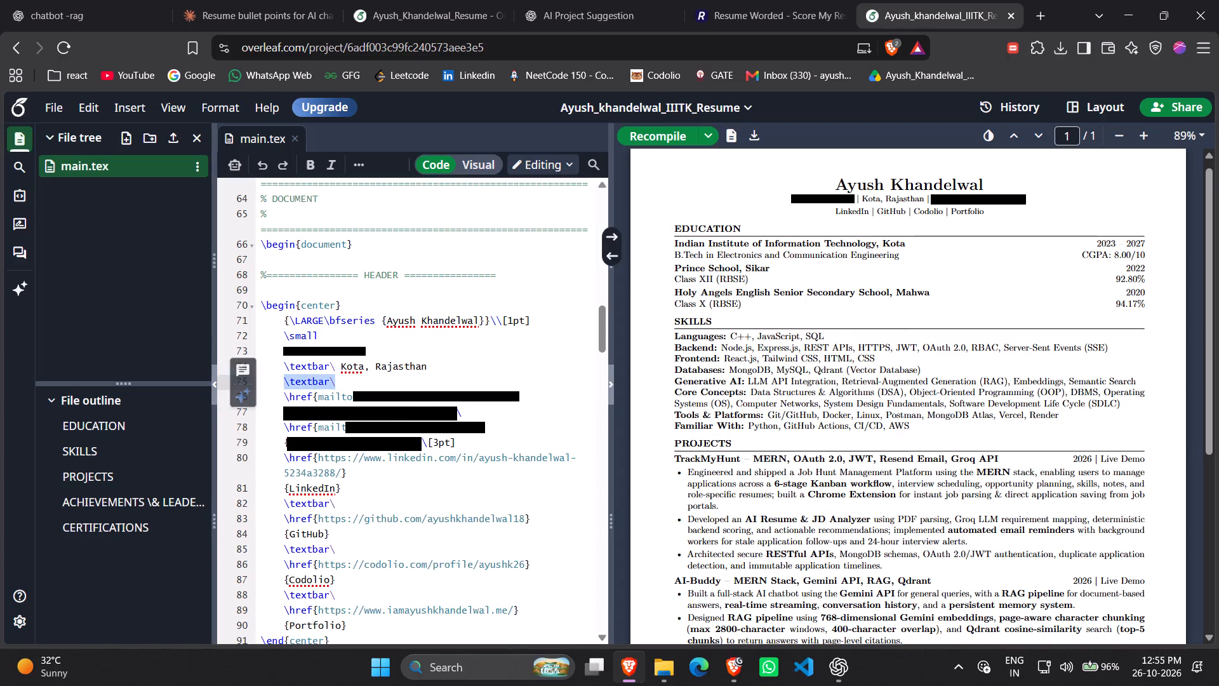
key(ctrl+c)
click(486, 414)
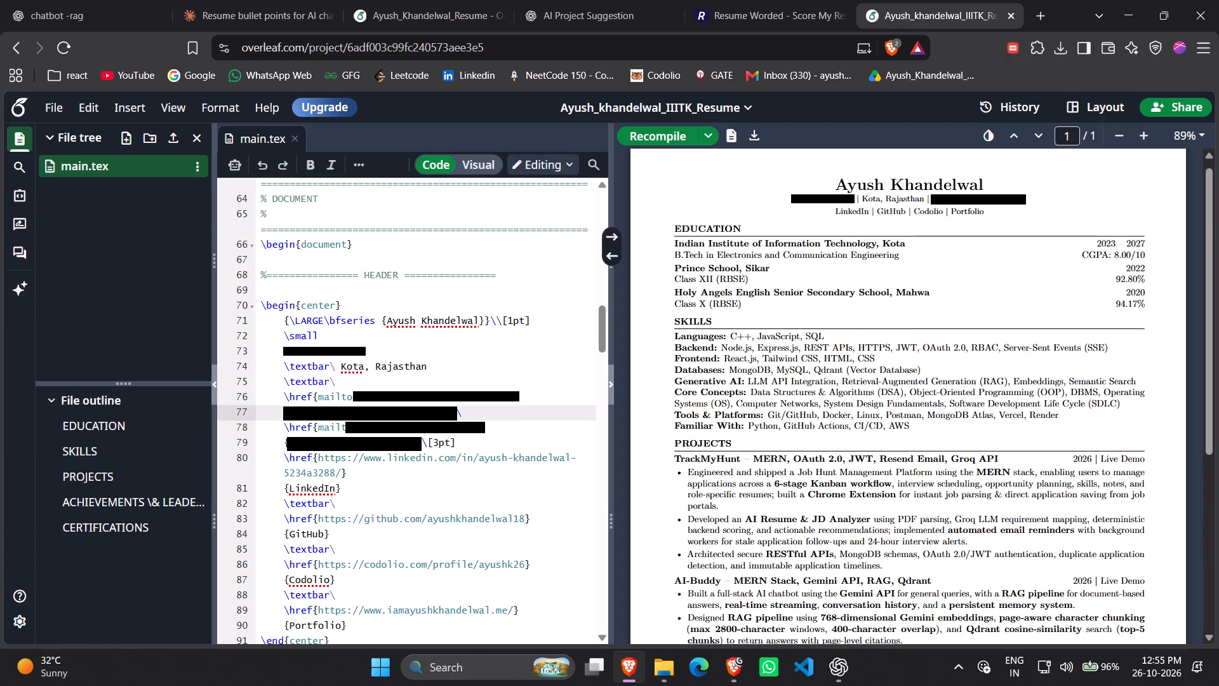
click(467, 407)
key(BackSpace)
key(BackSpace)
key(Return)
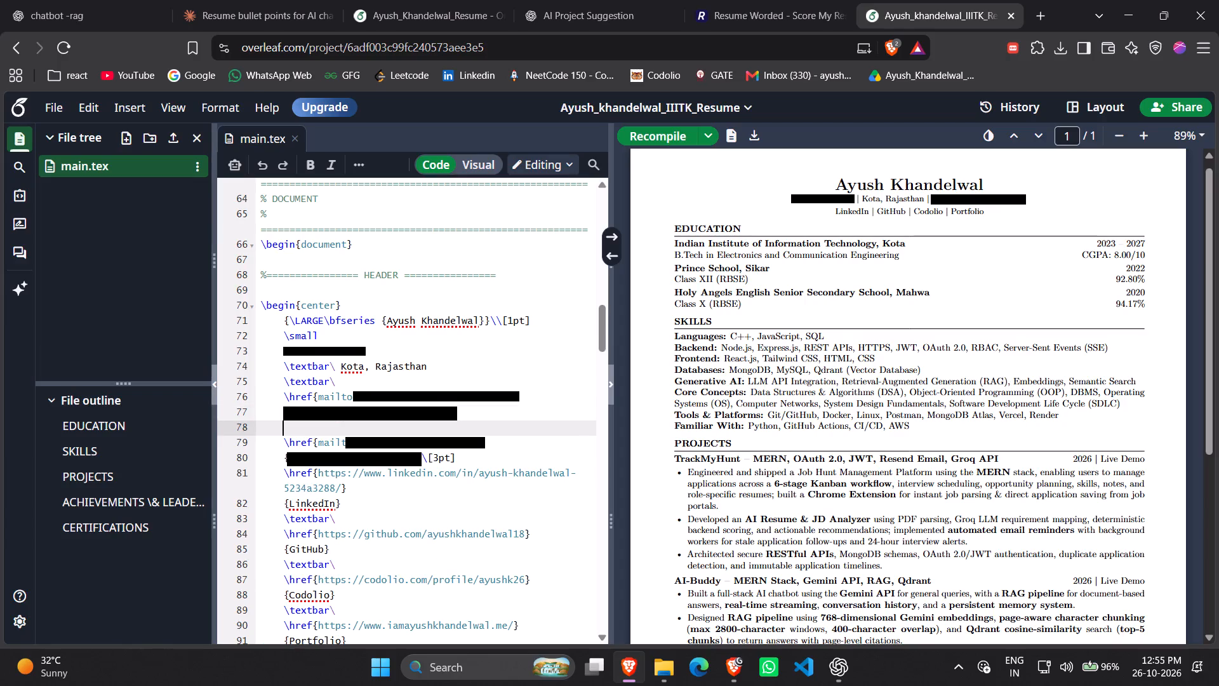
key(ctrl+v)
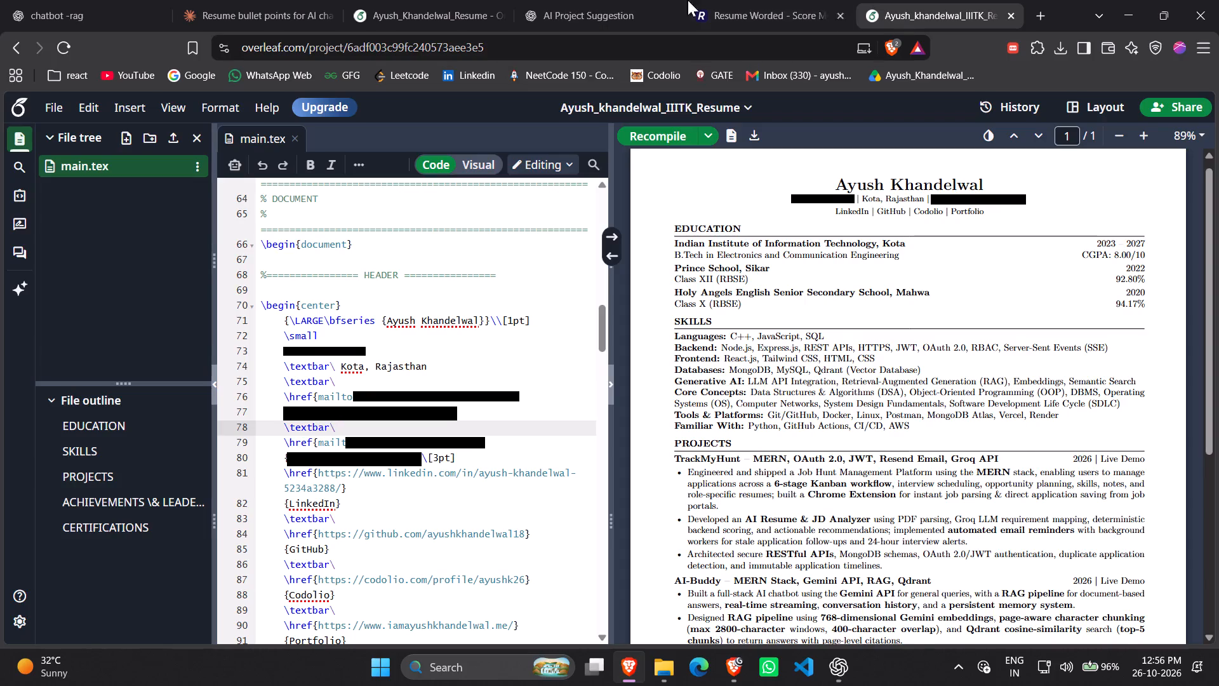
Replace the second email link's address and displayed text in the IIITK header with the first email from the older resume, and recompile.
click(410, 1)
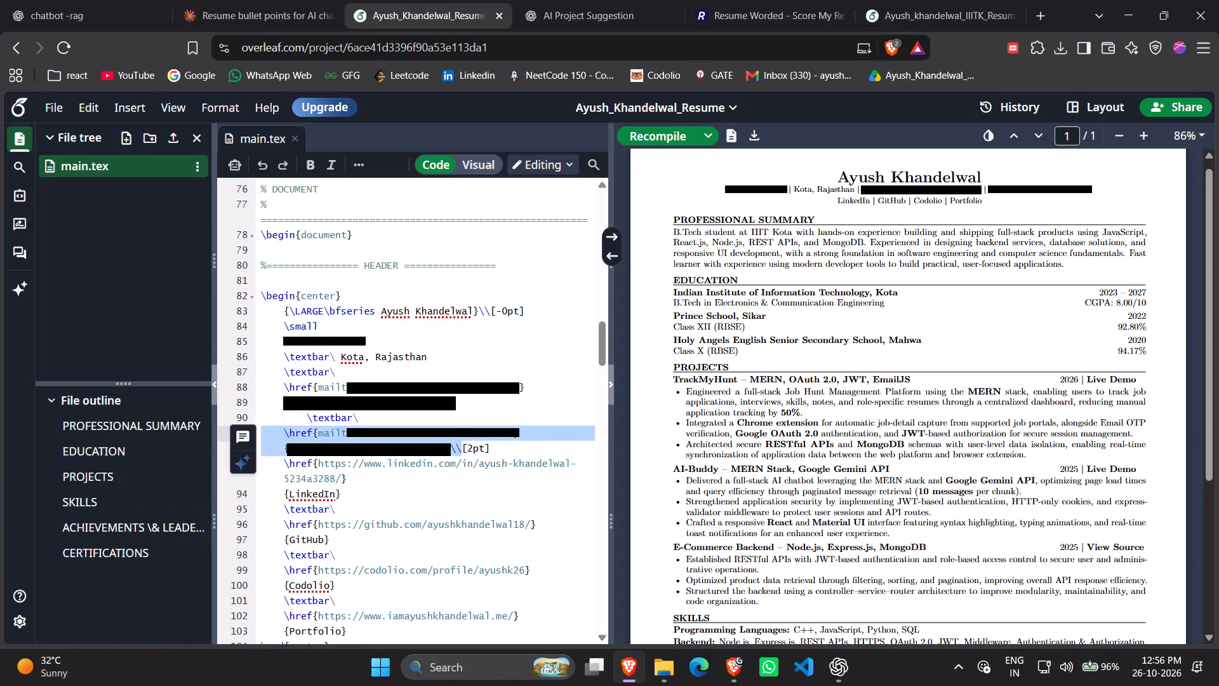
click(458, 410)
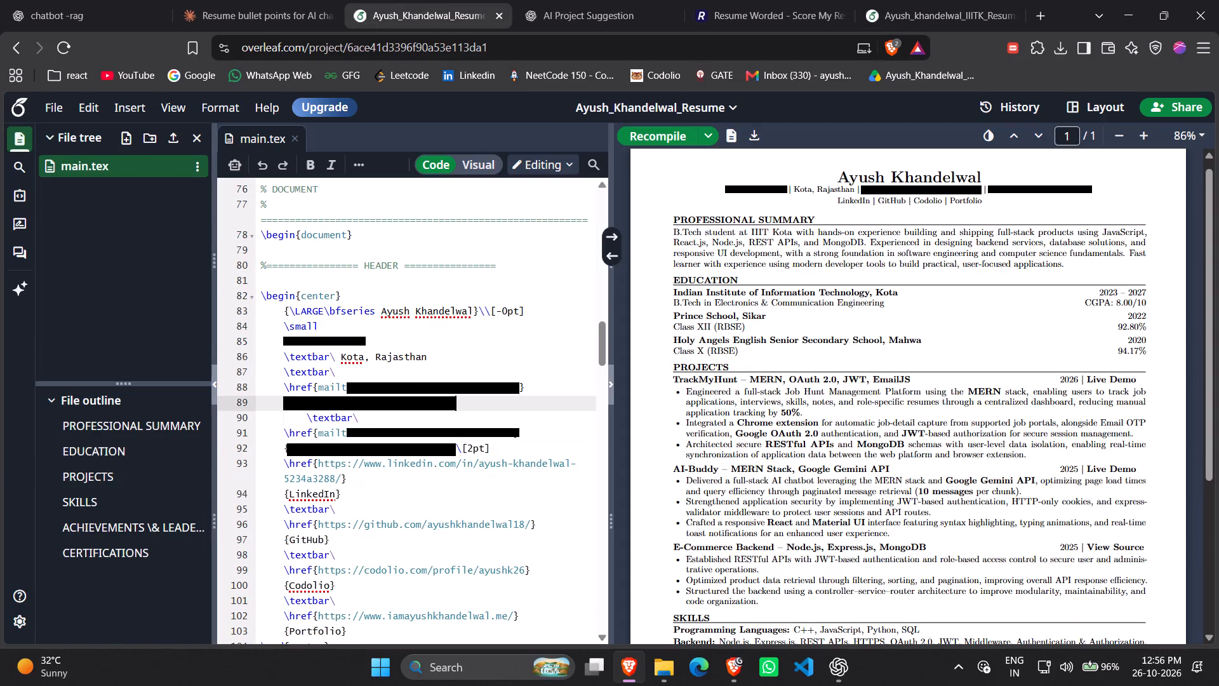
drag(288, 401, 453, 400)
key(ctrl+c)
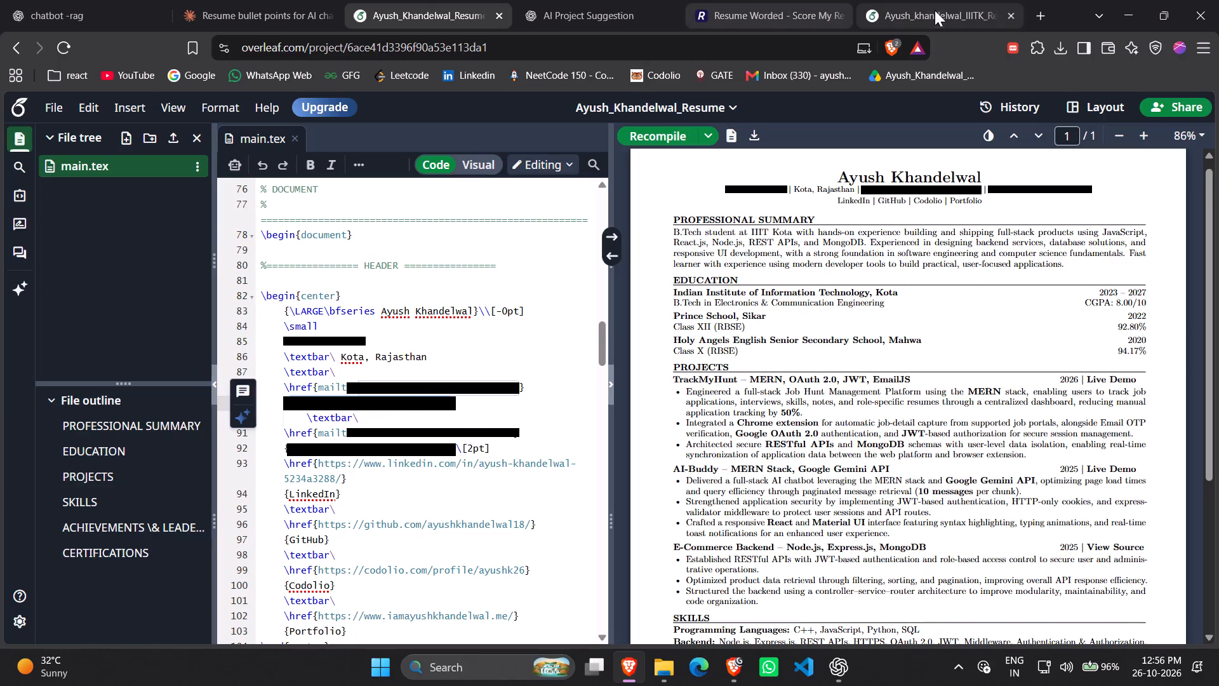
click(935, 10)
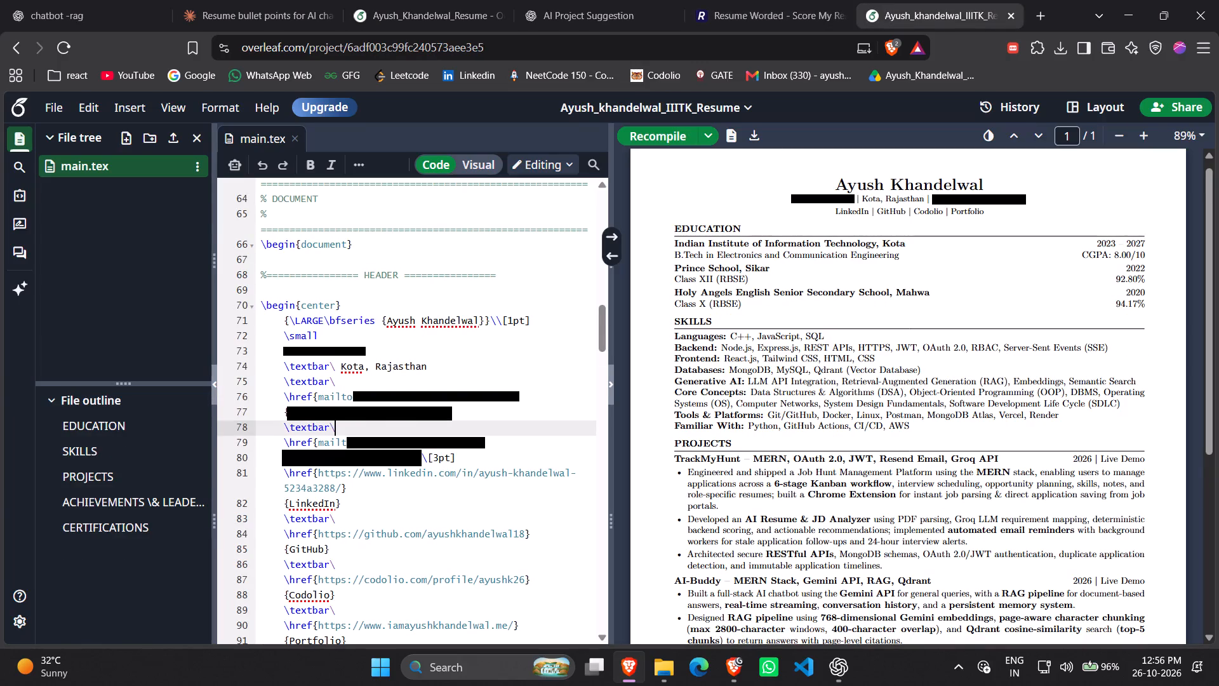
drag(359, 441, 403, 440)
drag(403, 440, 479, 438)
key(ctrl+v)
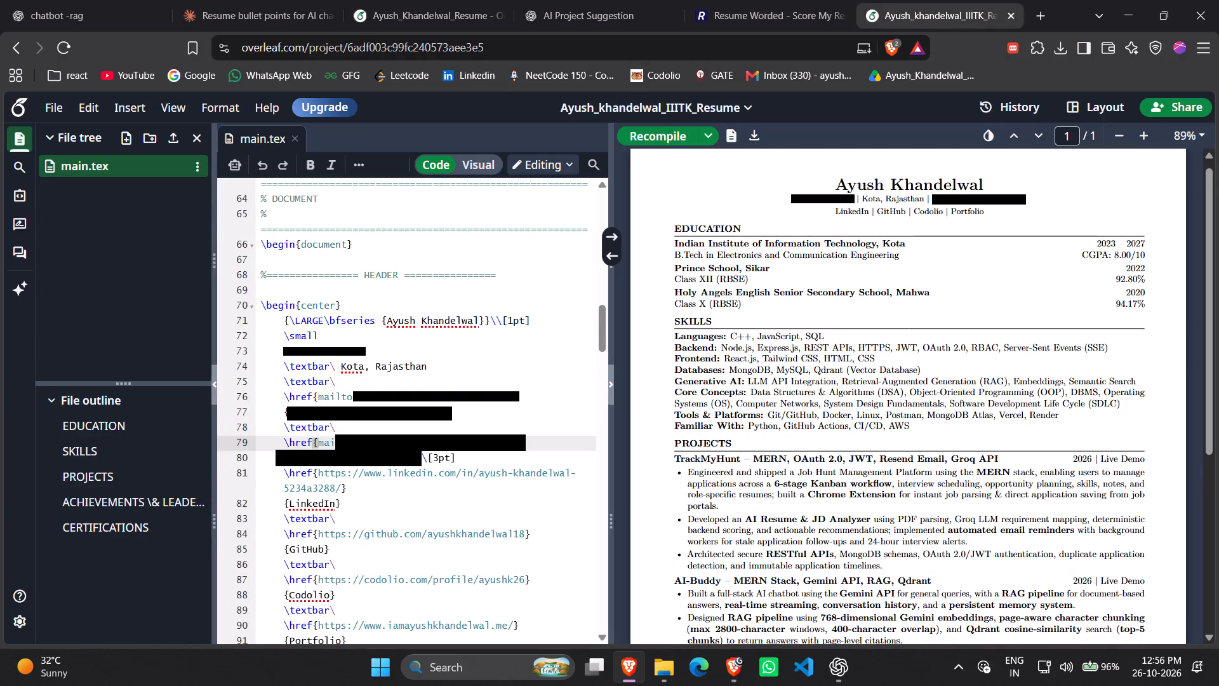
drag(291, 459, 349, 456)
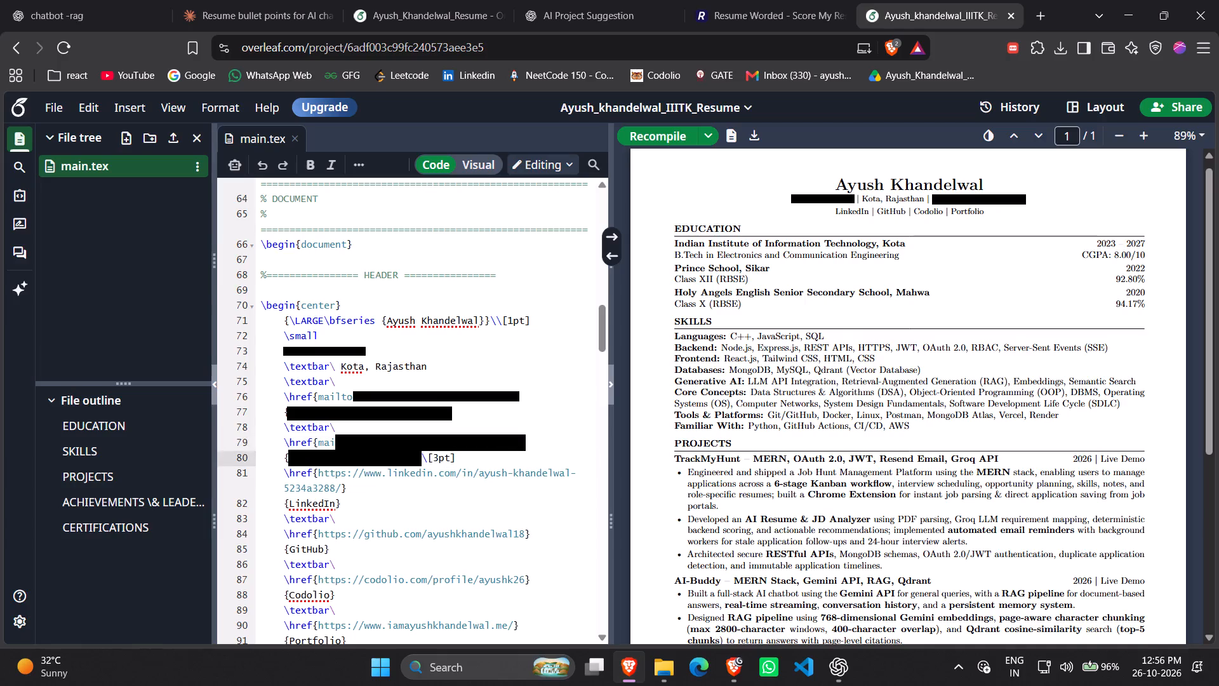
drag(349, 456, 411, 456)
key(ctrl+v)
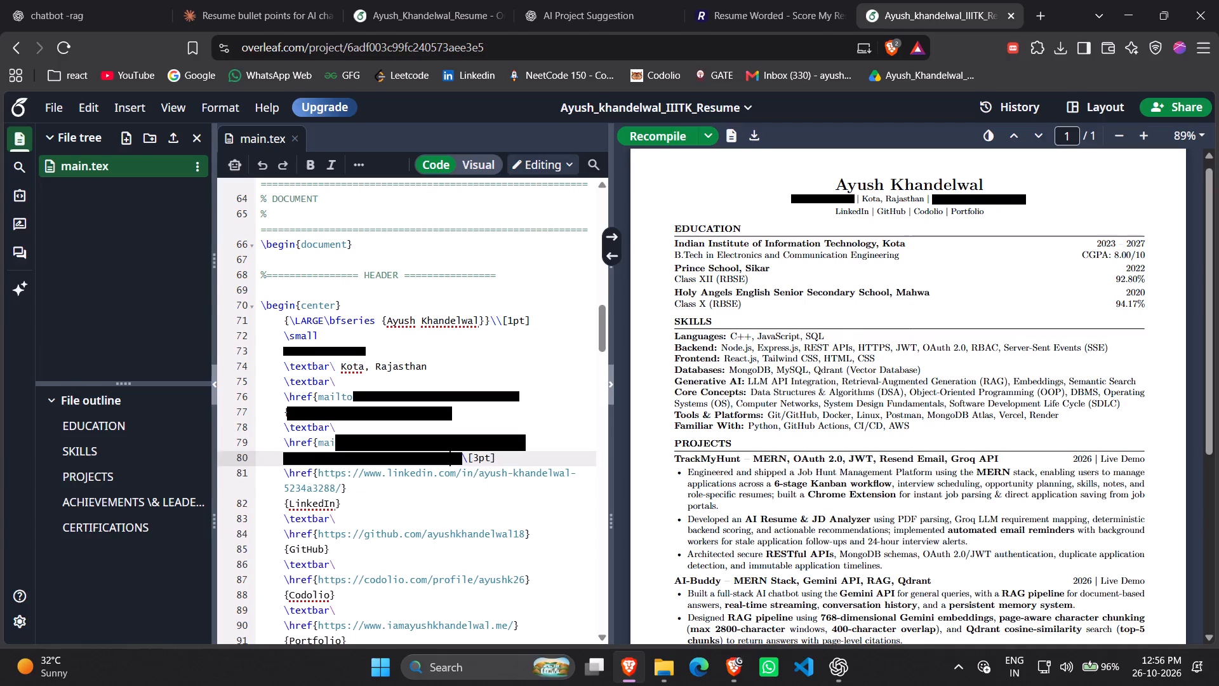
click(662, 138)
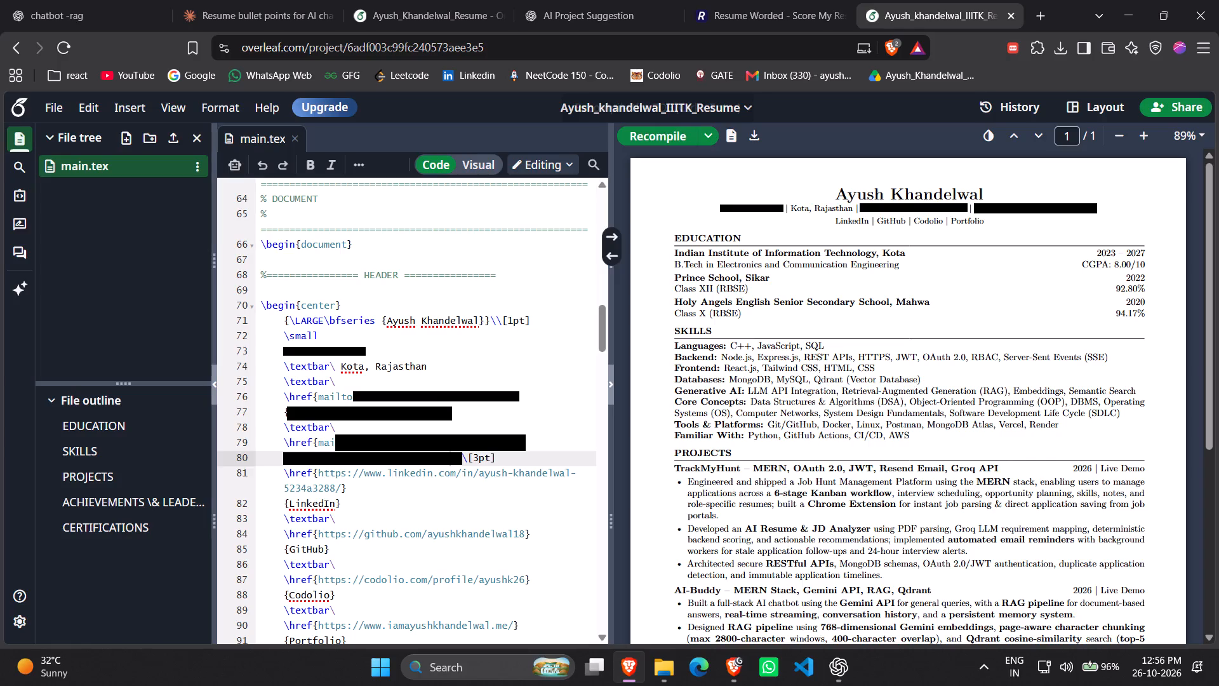
Replace one character with a period in the first email link's displayed text on line 77 and recompile the IIITK resume.
click(433, 413)
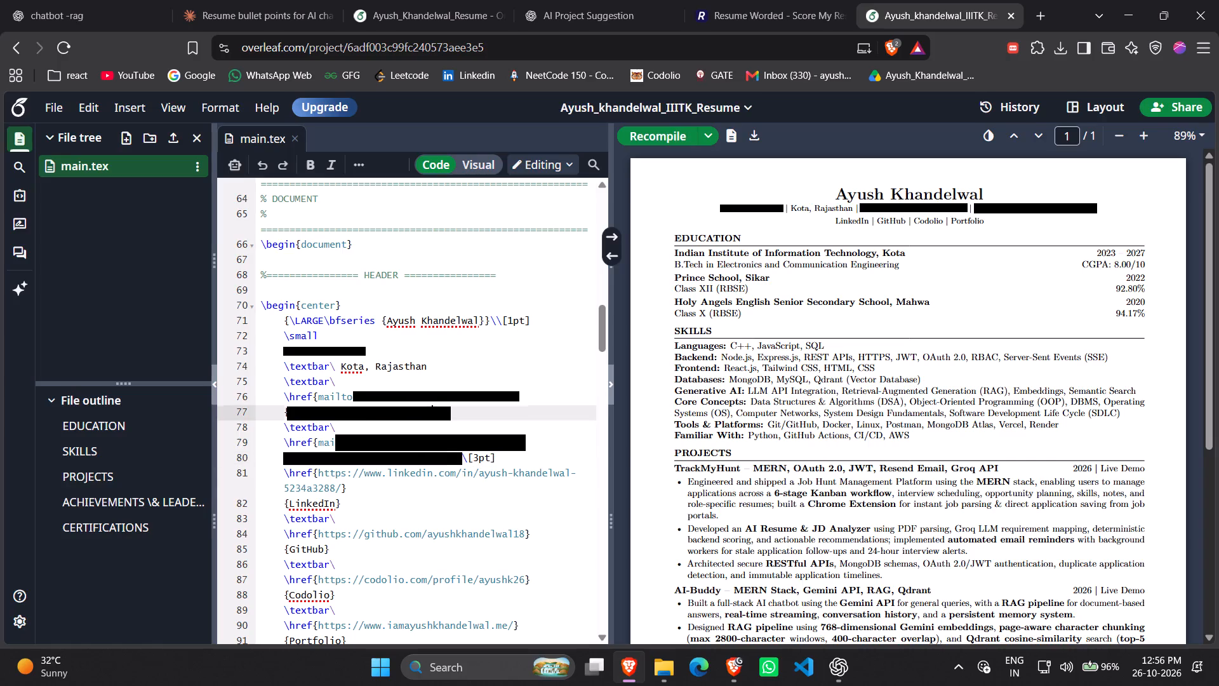
key(BackSpace)
key(period)
click(675, 138)
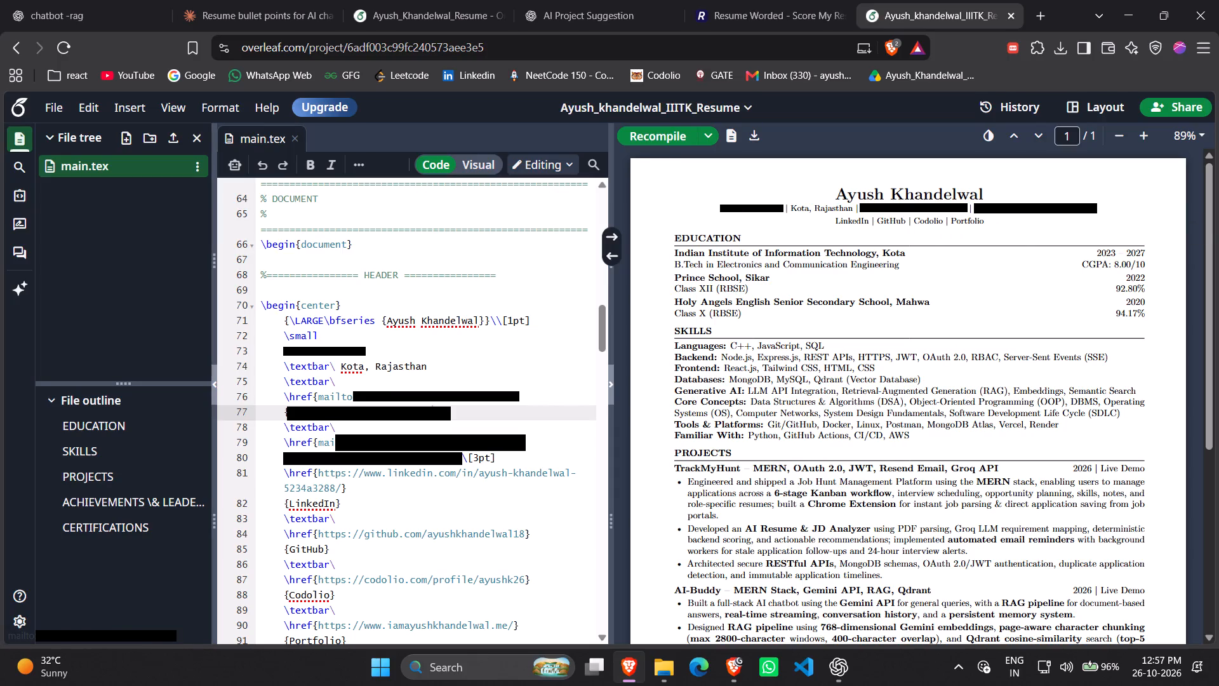
Review the compiled IIITK resume and download its PDF into the NEW folder inside RESUME on Disk A, keeping the suggested file name.
scroll(964, 469, down, 5)
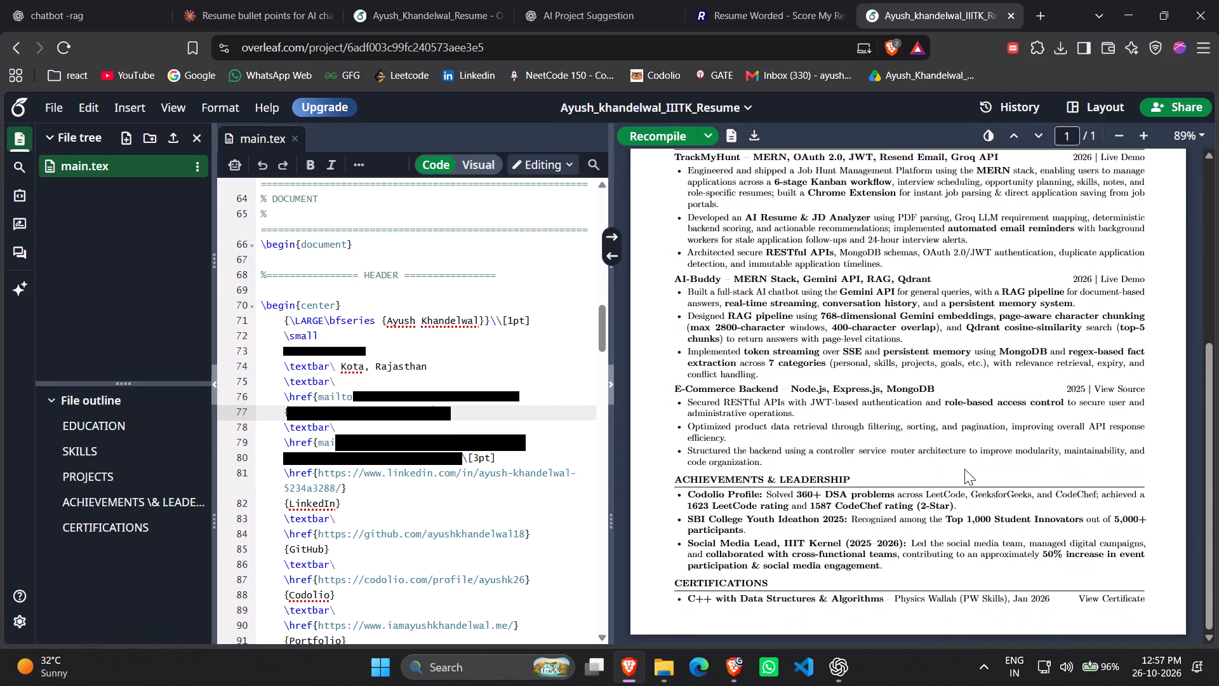
scroll(964, 469, up, 6)
scroll(964, 469, down, 6)
click(756, 135)
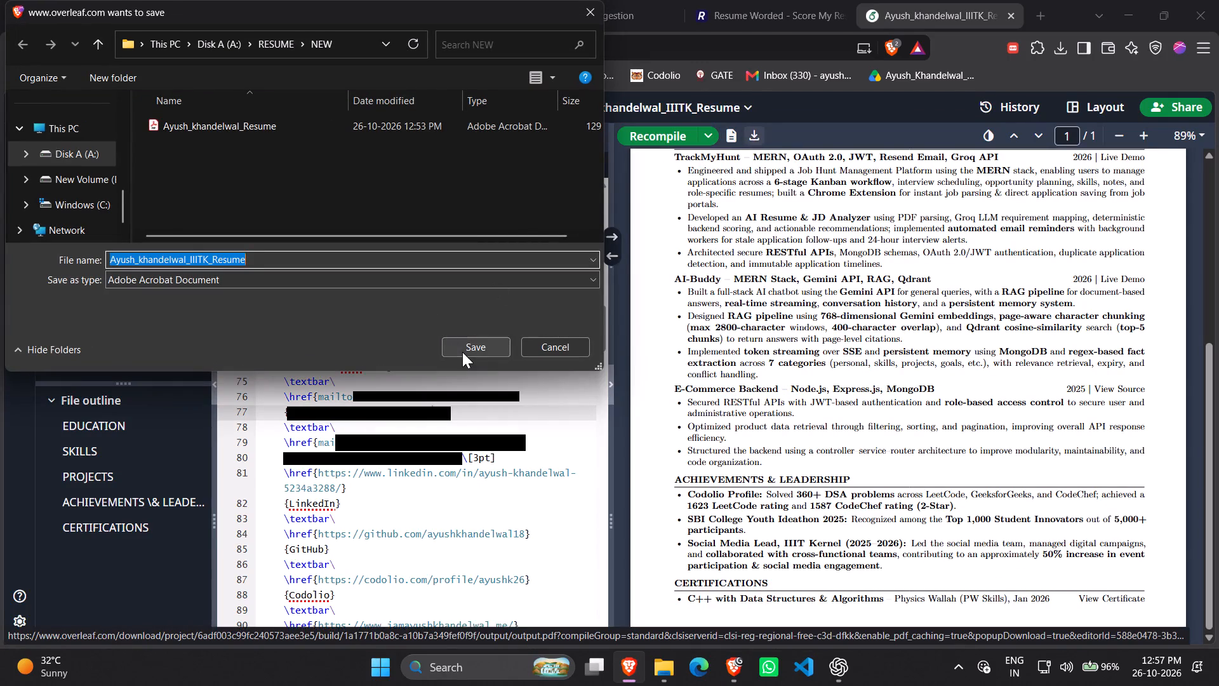
click(463, 351)
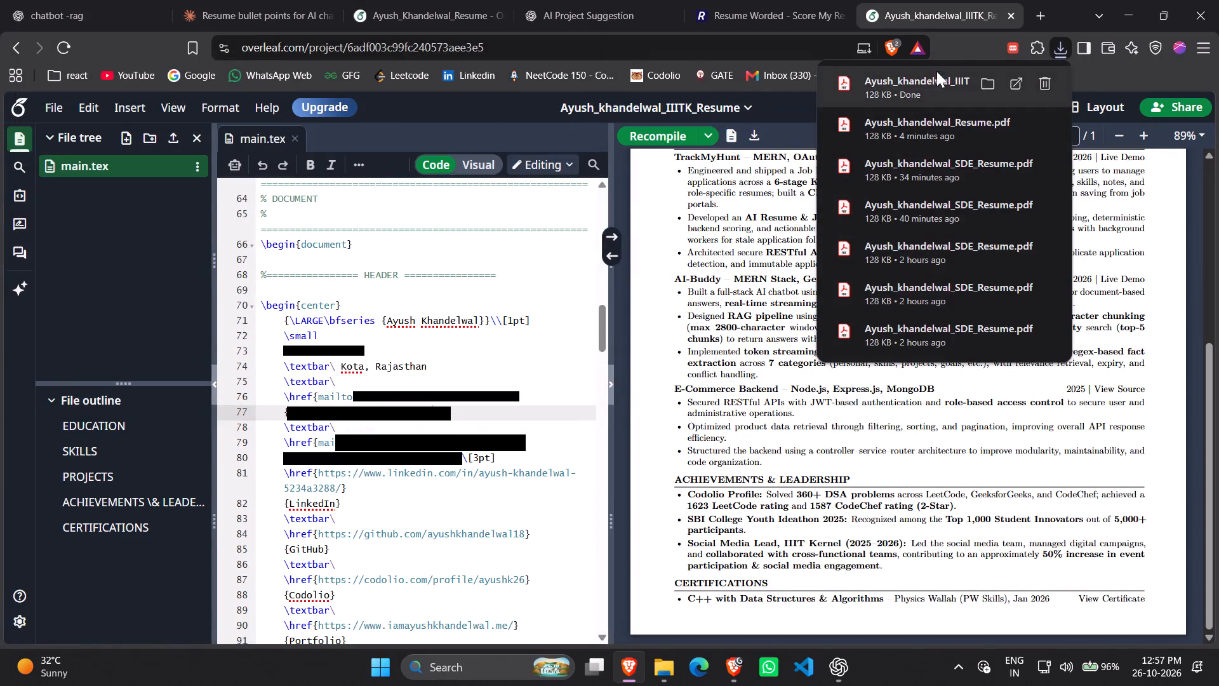
Close the browser tabs of the IIITK resume, the Resume Worded score report and the older resume project.
click(1013, 17)
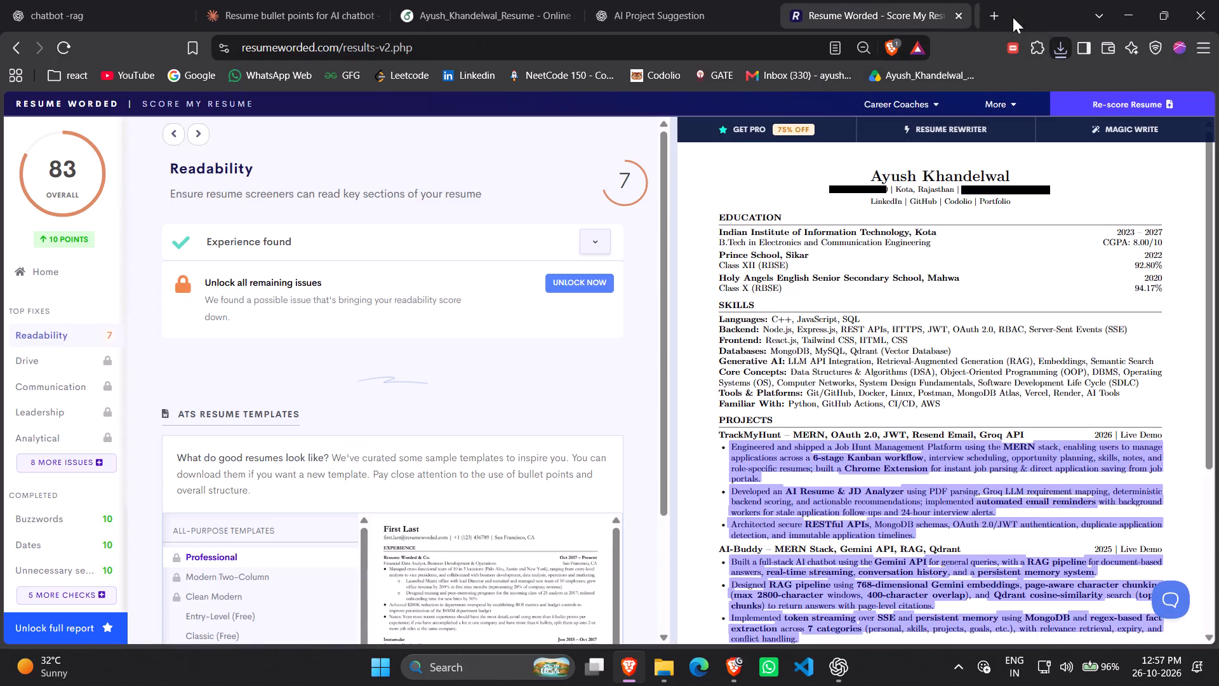
click(966, 16)
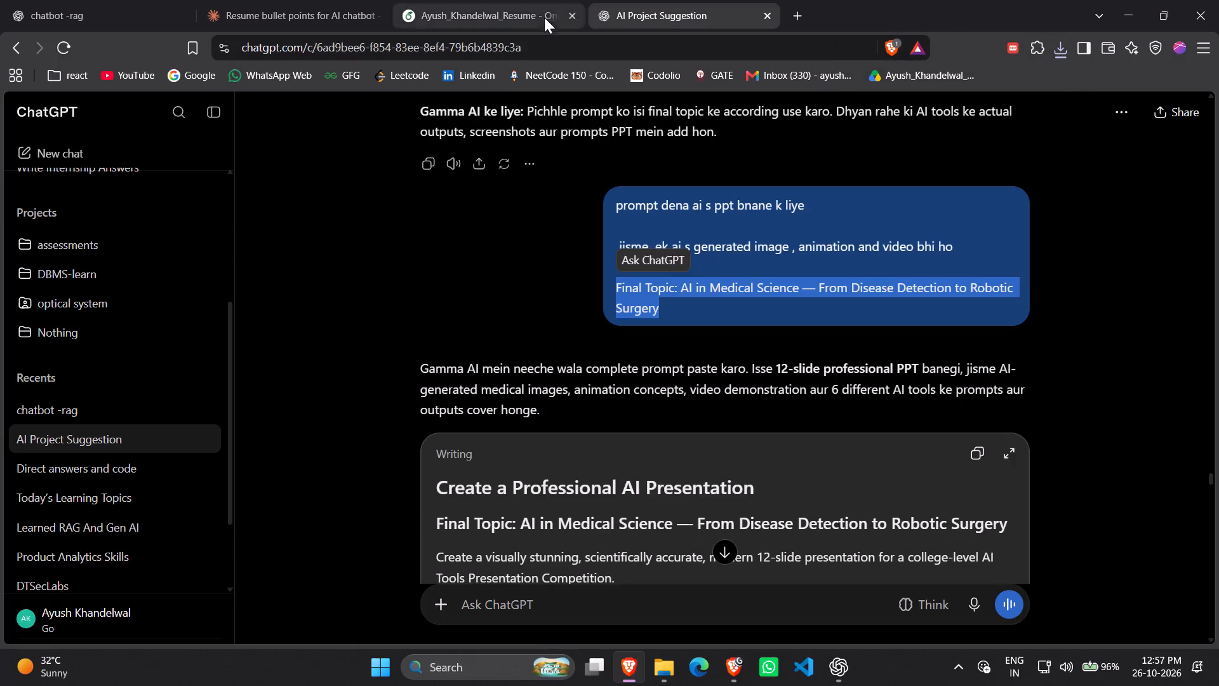
click(526, 18)
click(568, 17)
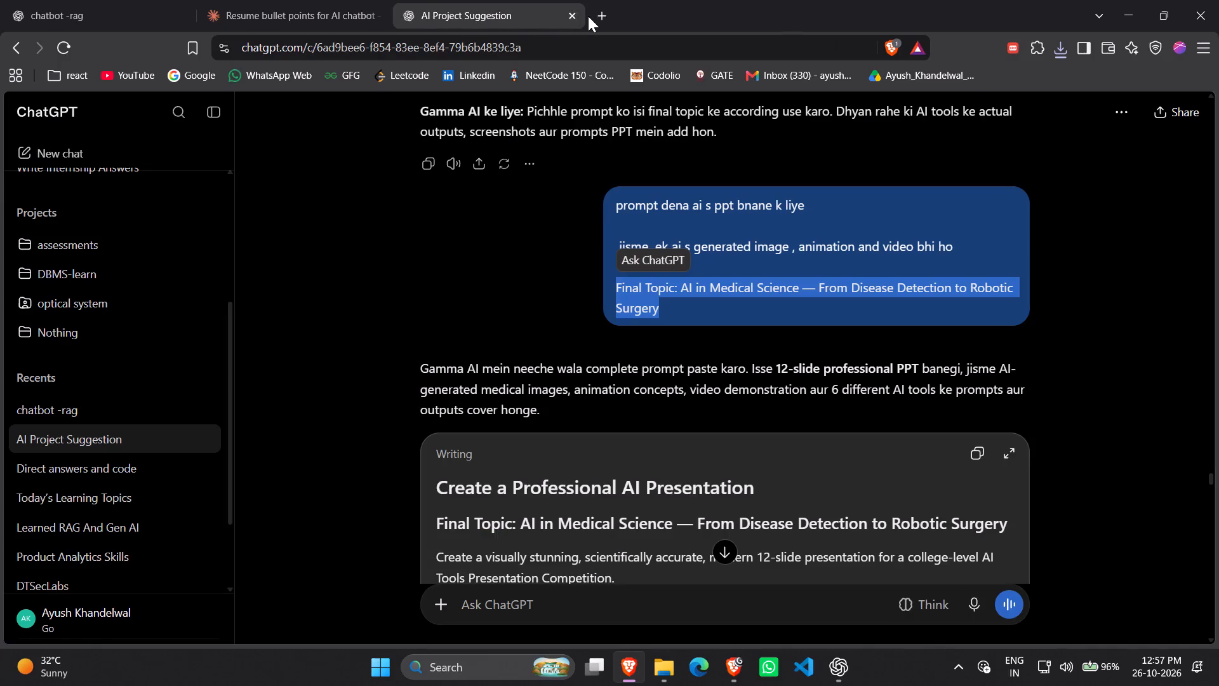
Search for "overleaf" in a new browser tab and open the Overleaf projects list.
click(592, 17)
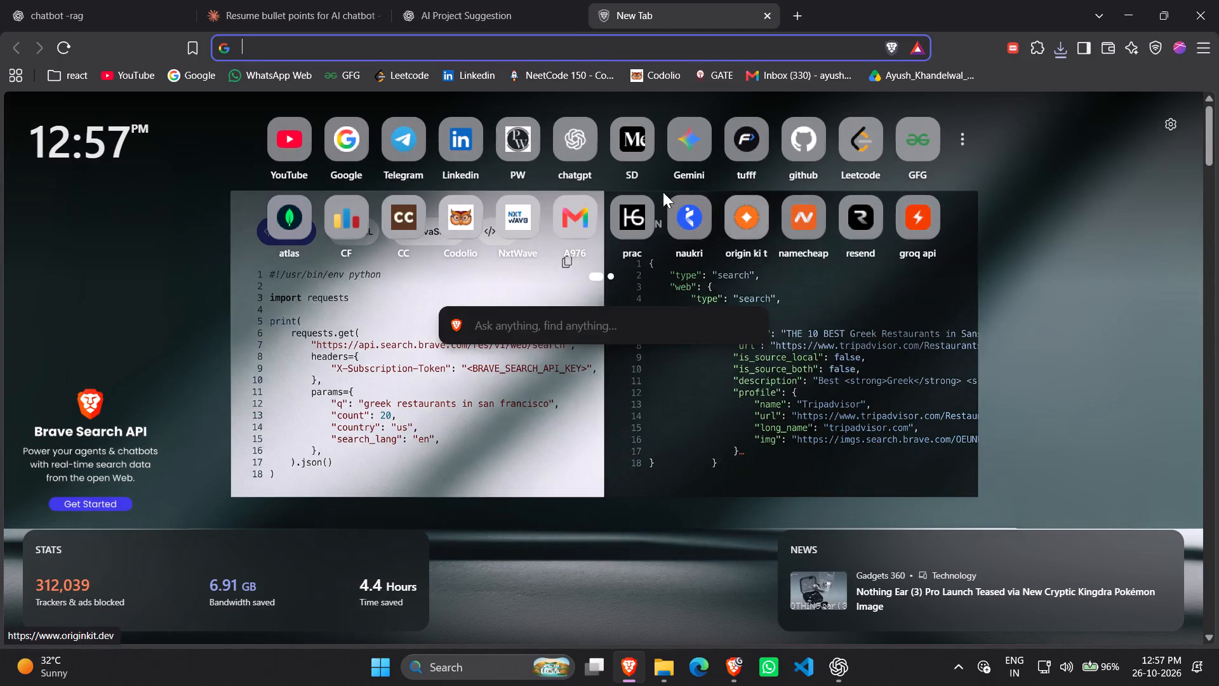
key(o)
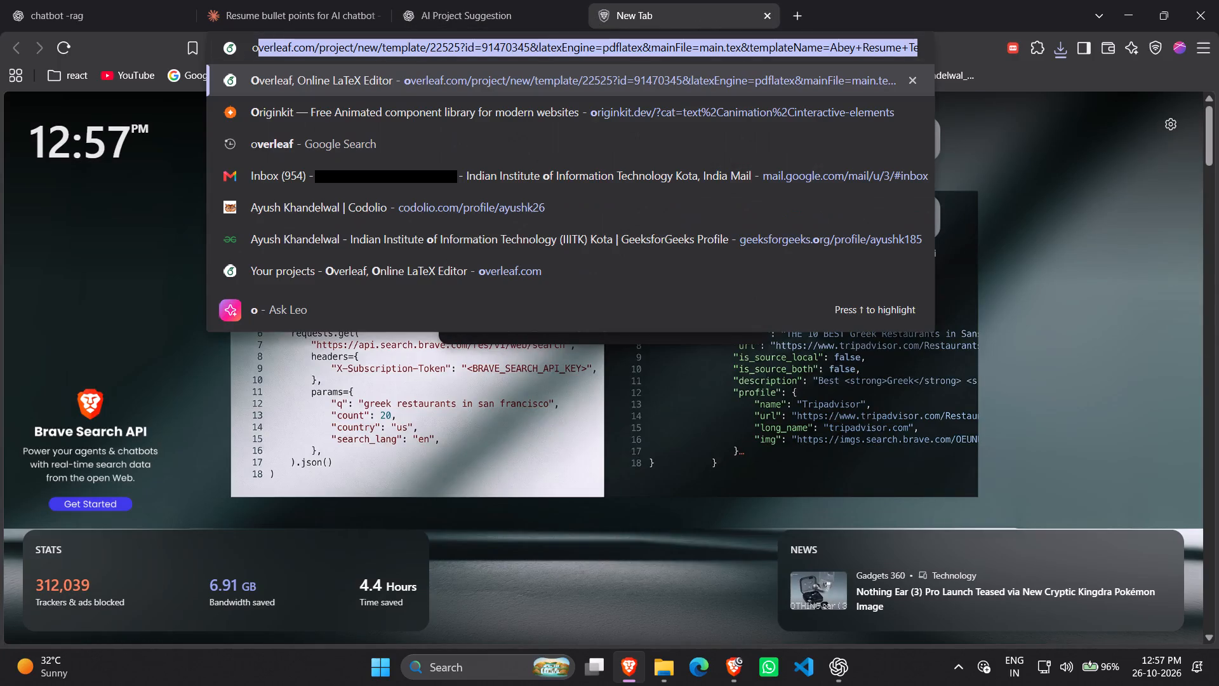
key(space)
key(BackSpace)
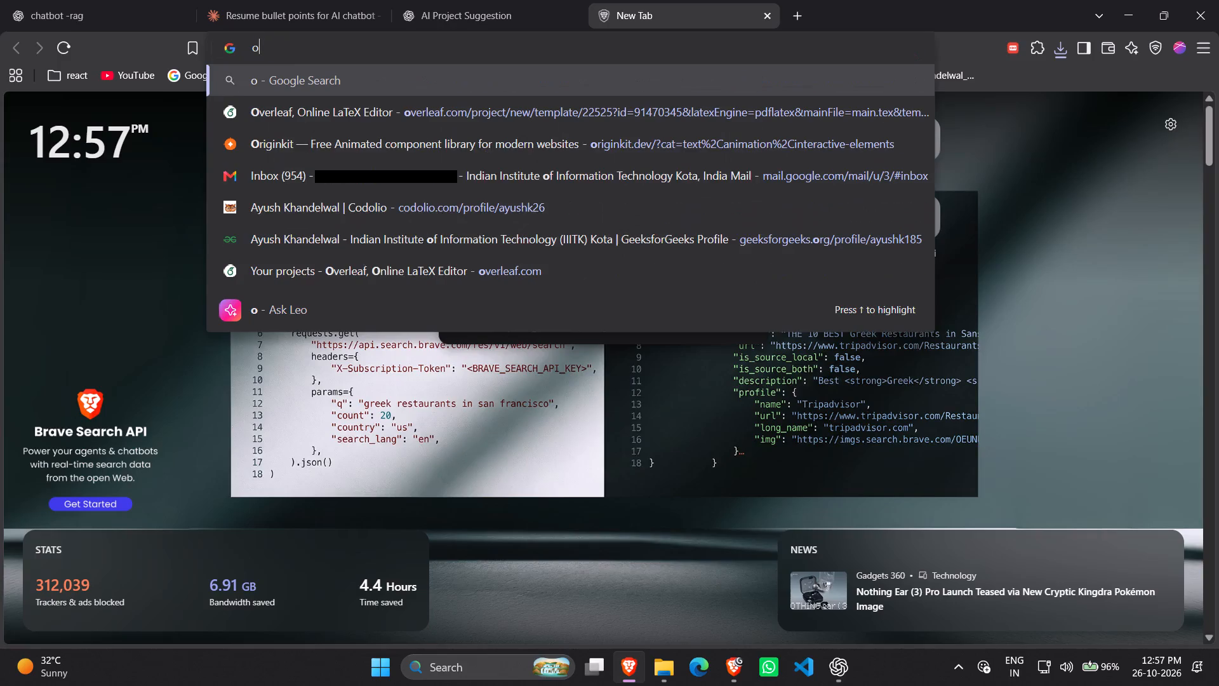
text(verleaf)
key(space)
key(Return)
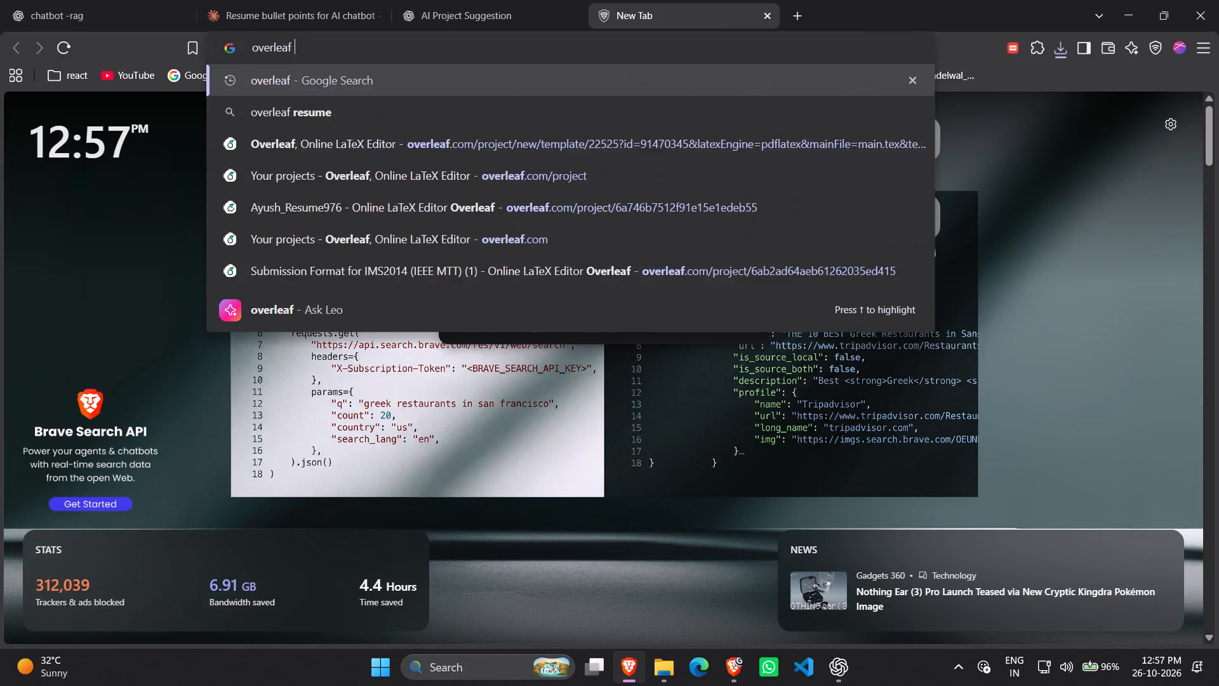
scroll(394, 203, up, 1)
click(342, 269)
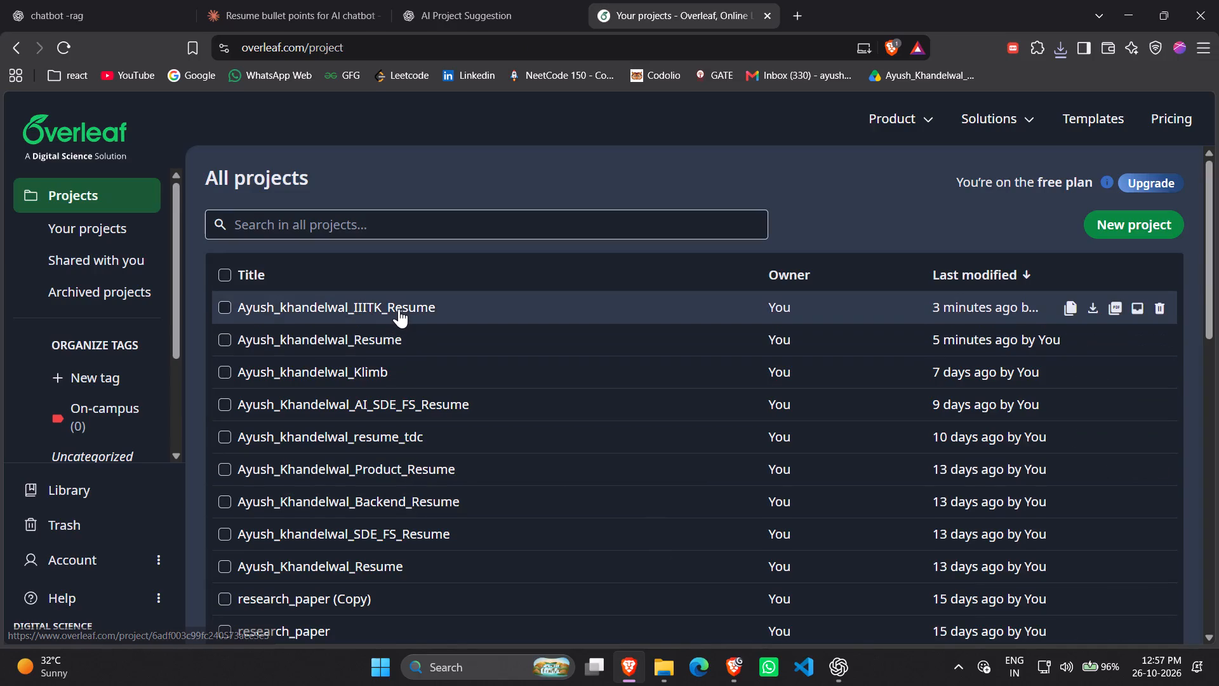
Open the IIITK resume project, widen its code editor and check the header of the compiled resume.
click(399, 309)
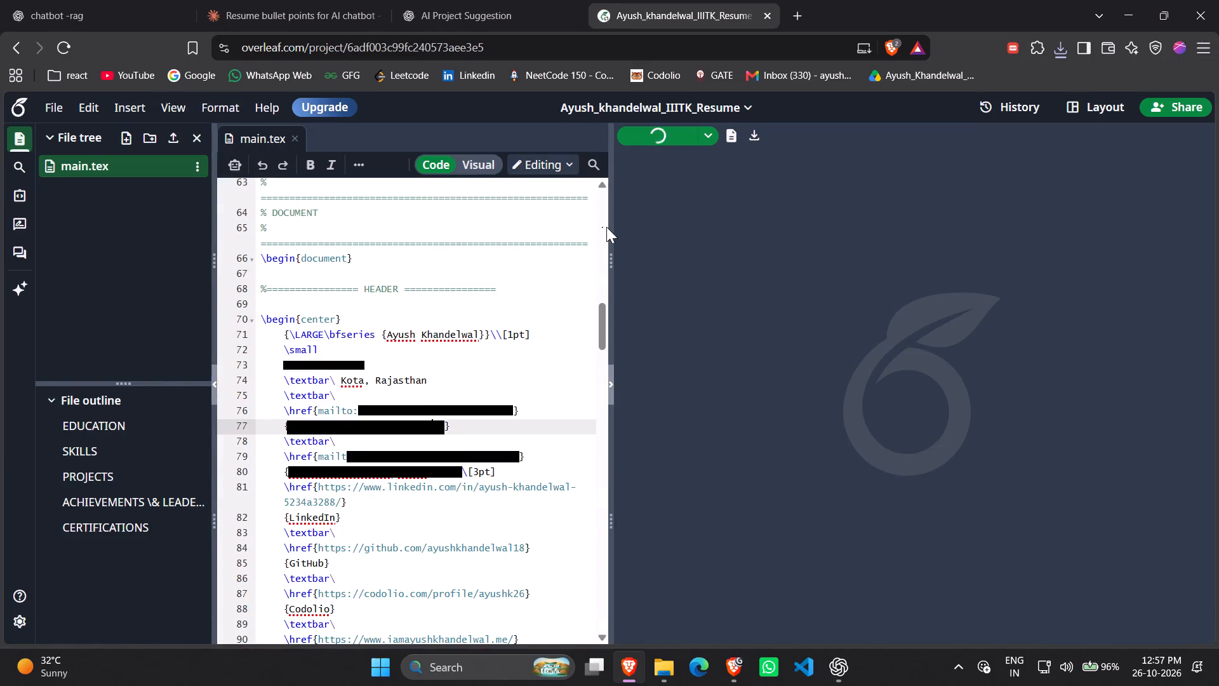
drag(610, 221, 669, 221)
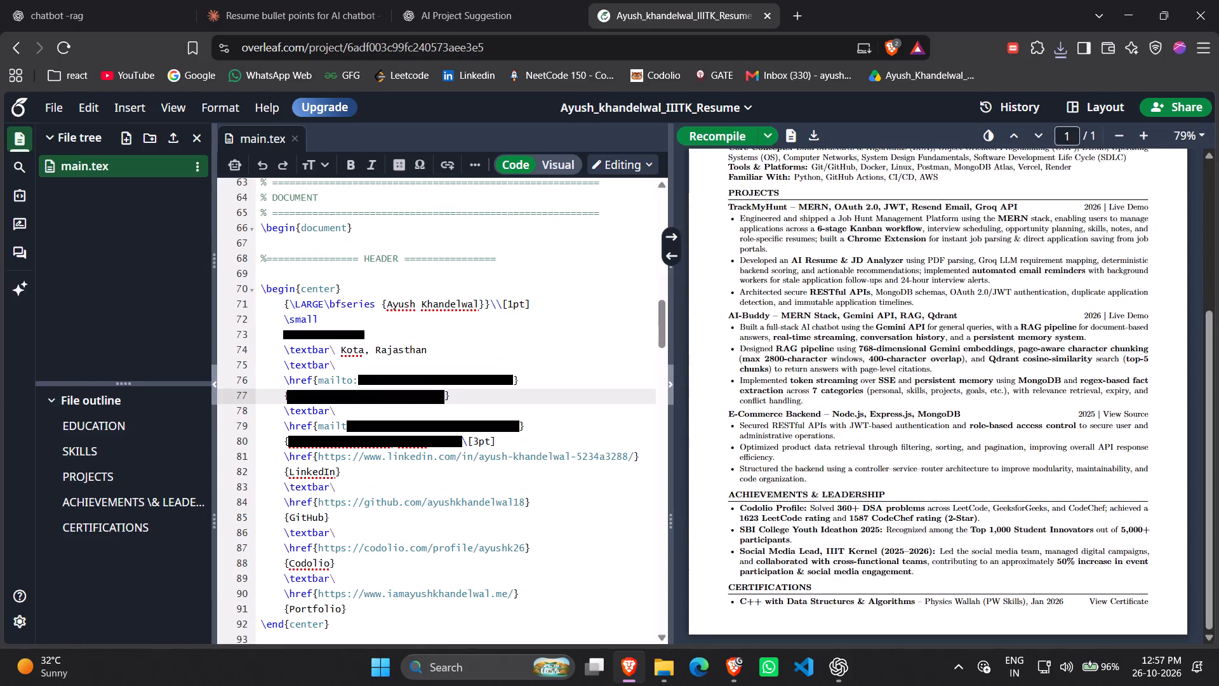
scroll(876, 382, up, 4)
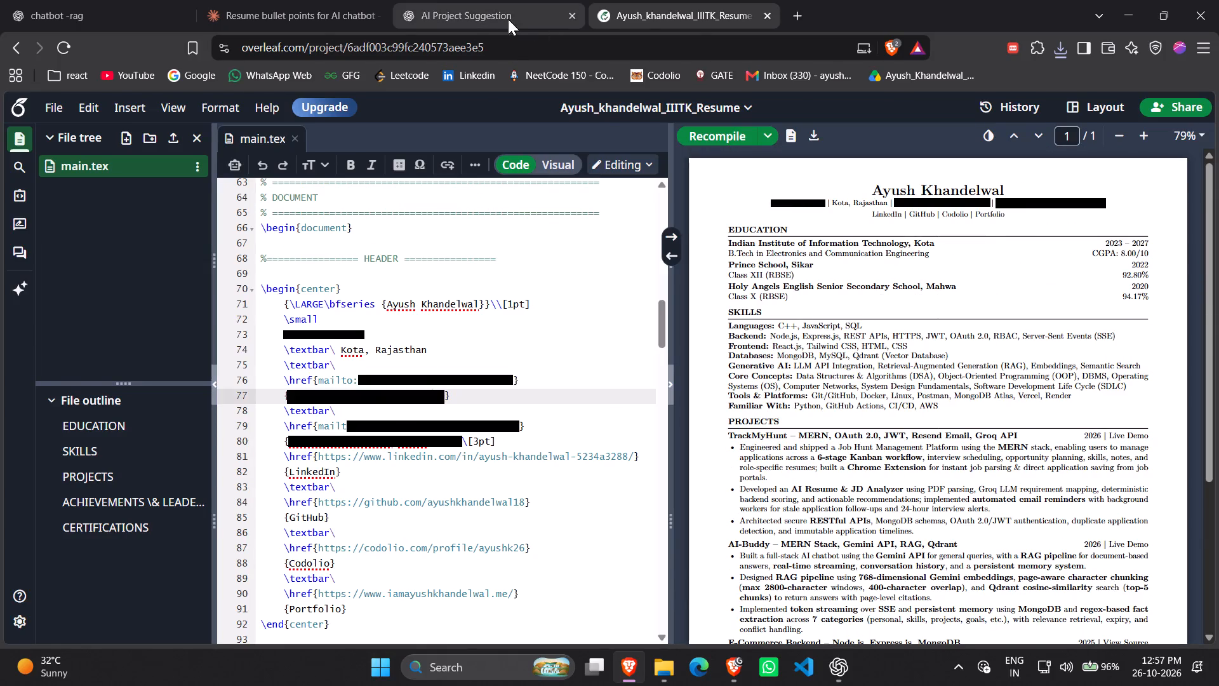
click(508, 19)
click(689, 27)
Return to the projects list and copy the general resume project modified just before the IIITK one, naming the copy "Ayush_AI_Resume".
click(14, 58)
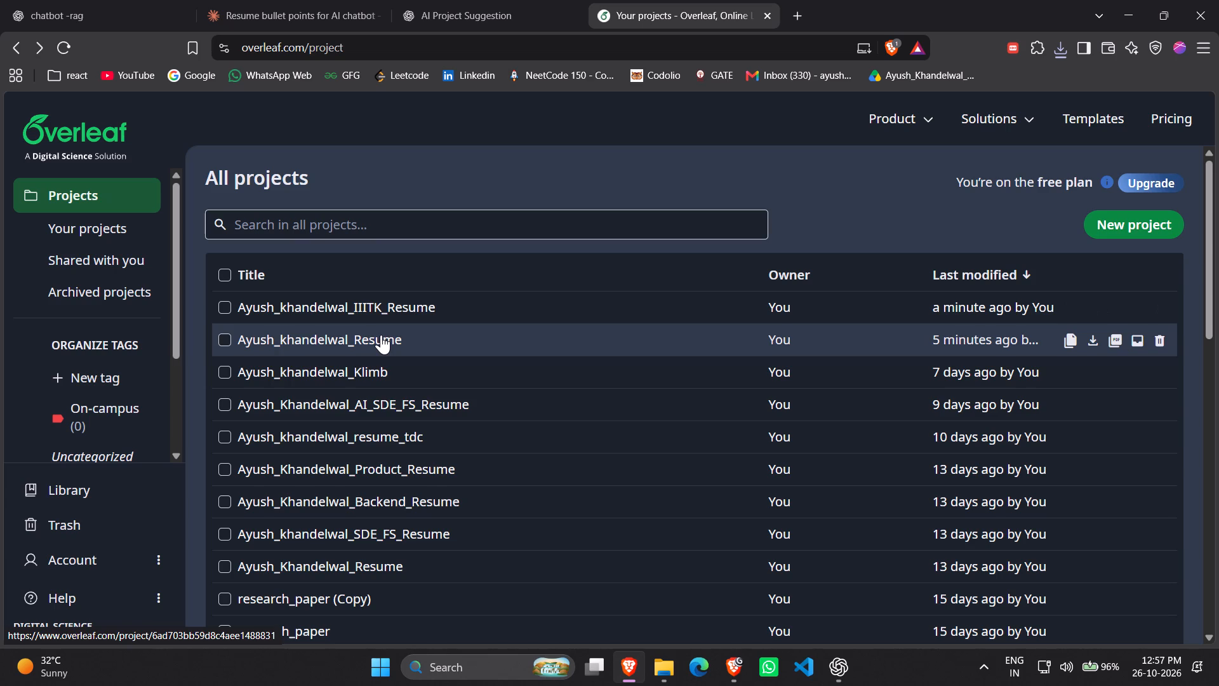
click(1066, 344)
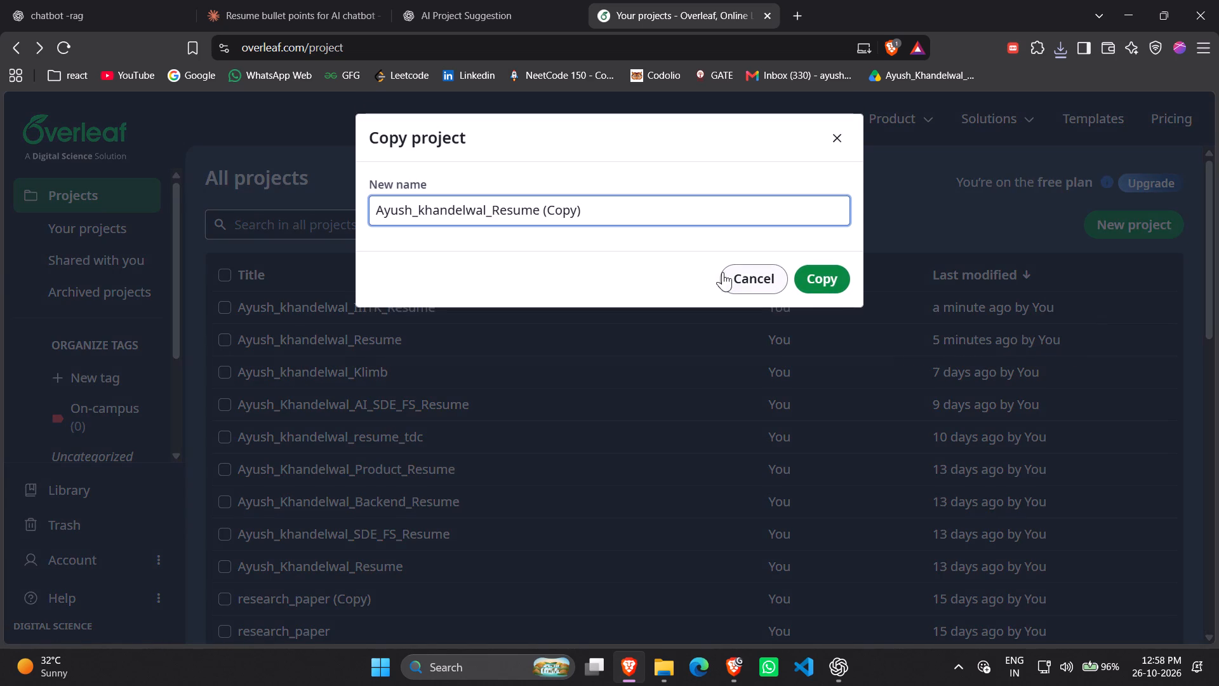
drag(596, 212, 544, 215)
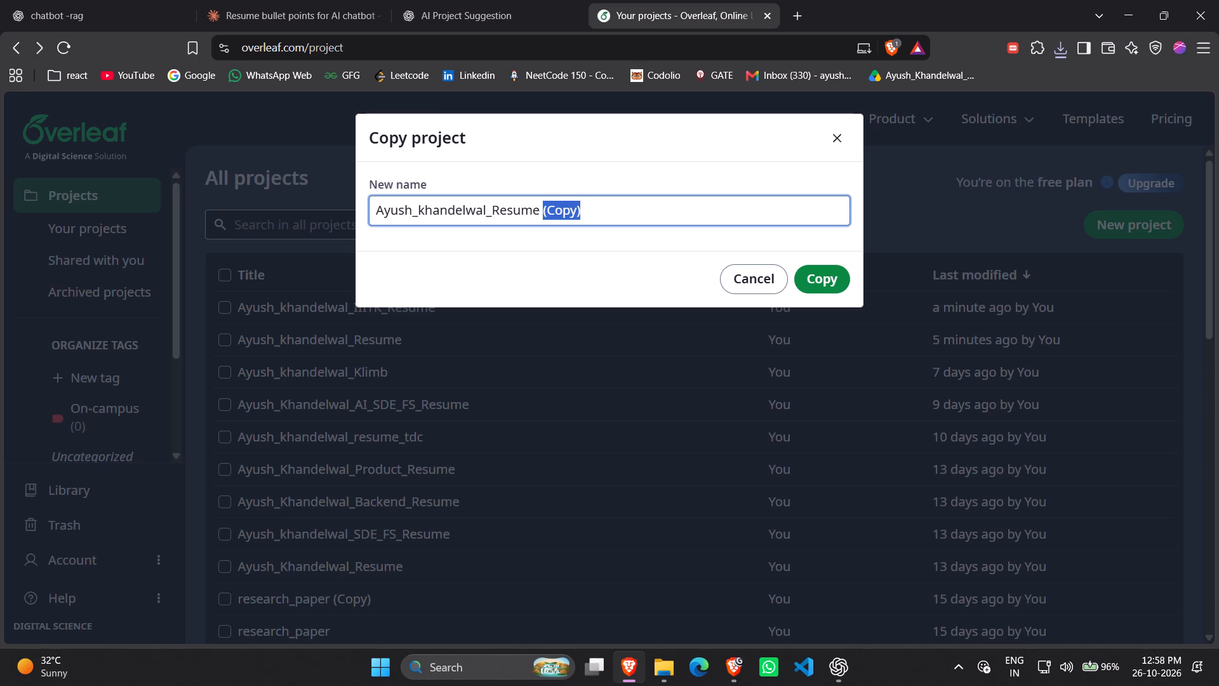
drag(544, 215, 543, 215)
click(576, 205)
drag(586, 214, 426, 213)
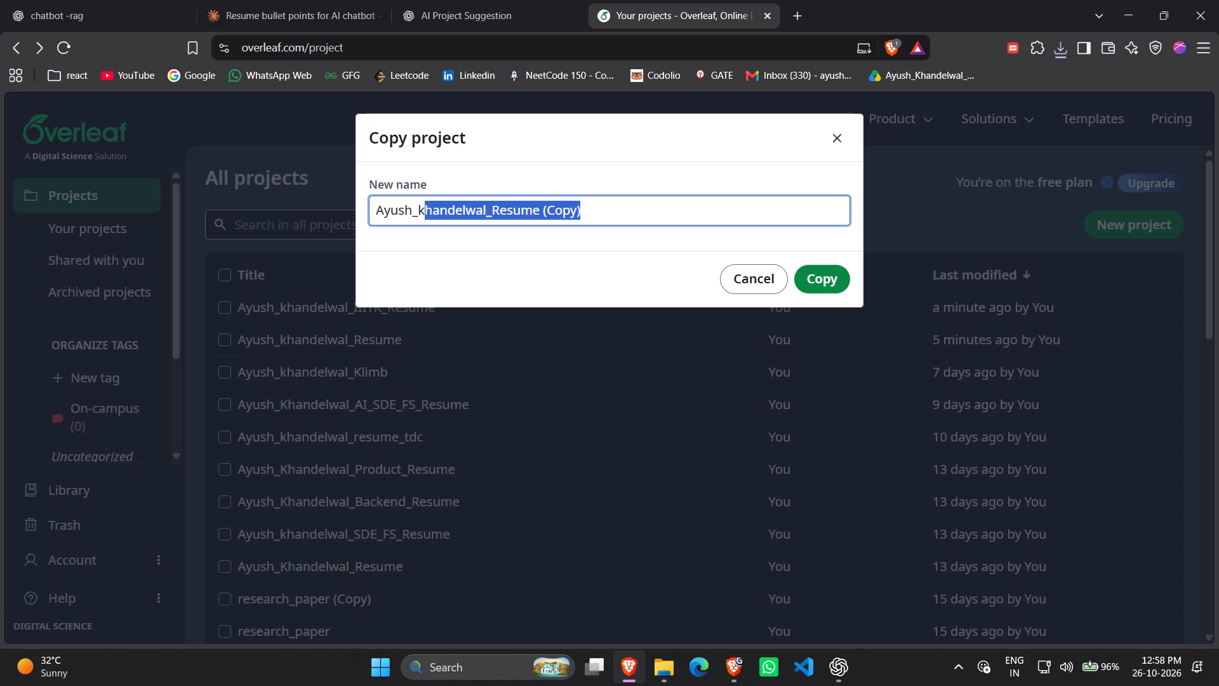
drag(426, 213, 420, 213)
key(shift+a)
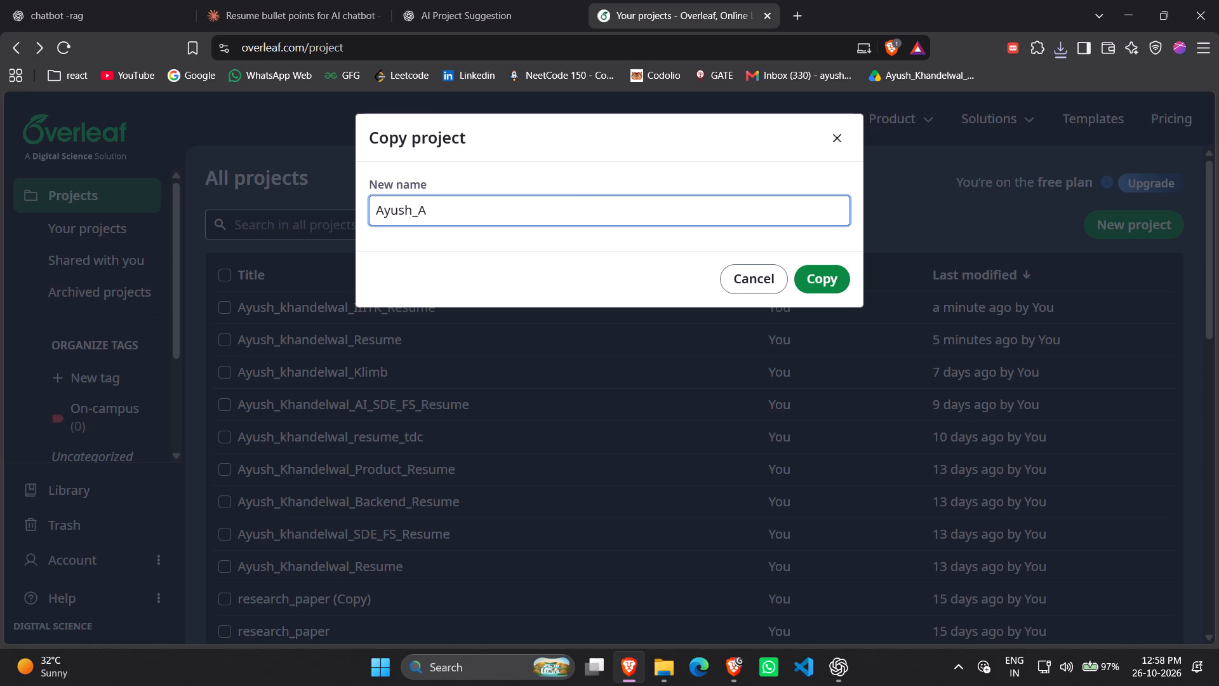
key(BackSpace)
text(Res)
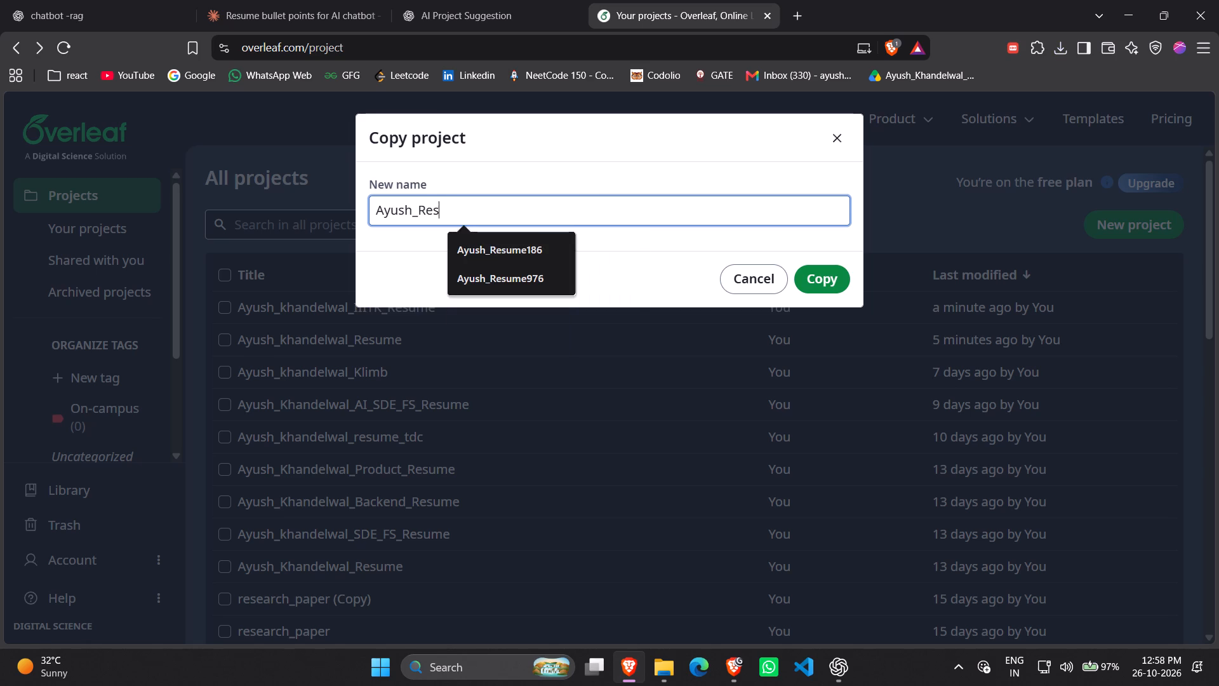
key(BackSpace)
key(BackSpace)
key(BackSpace)
text(AI)
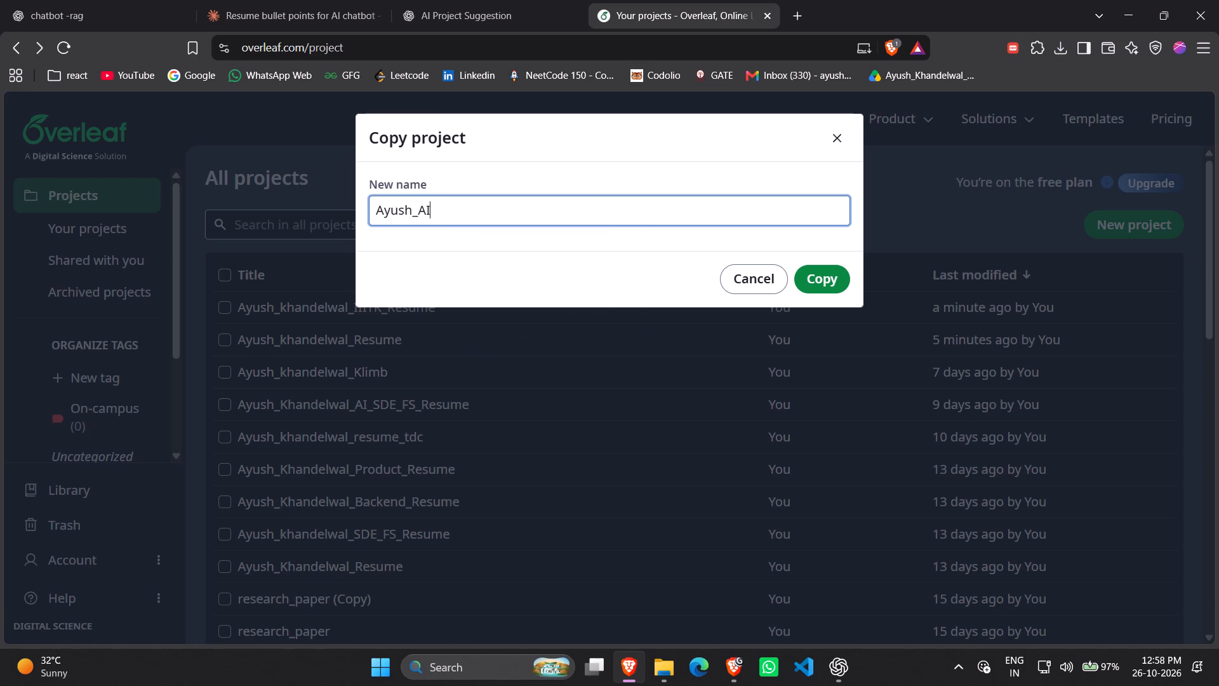
key(shift+underscore)
text(Resume)
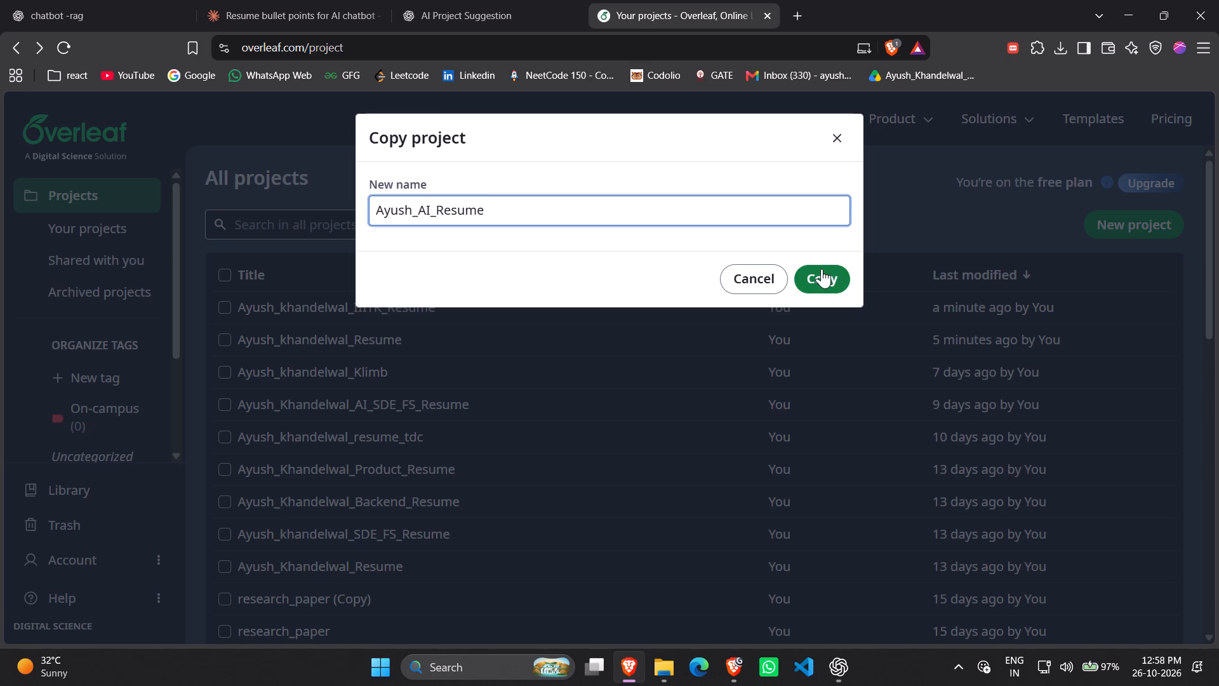
click(822, 269)
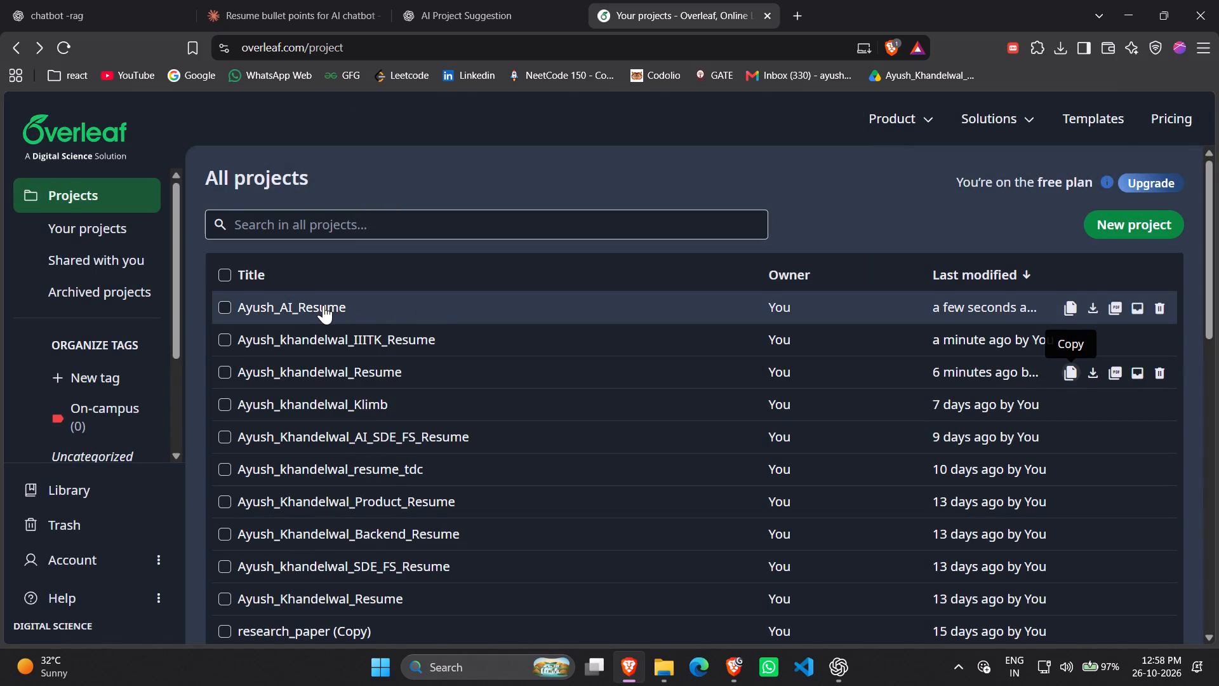
In the Ayush_AI_Resume project, add "\\" at the end of the Familiar With line in the SKILLS section and start a new line below.
click(323, 305)
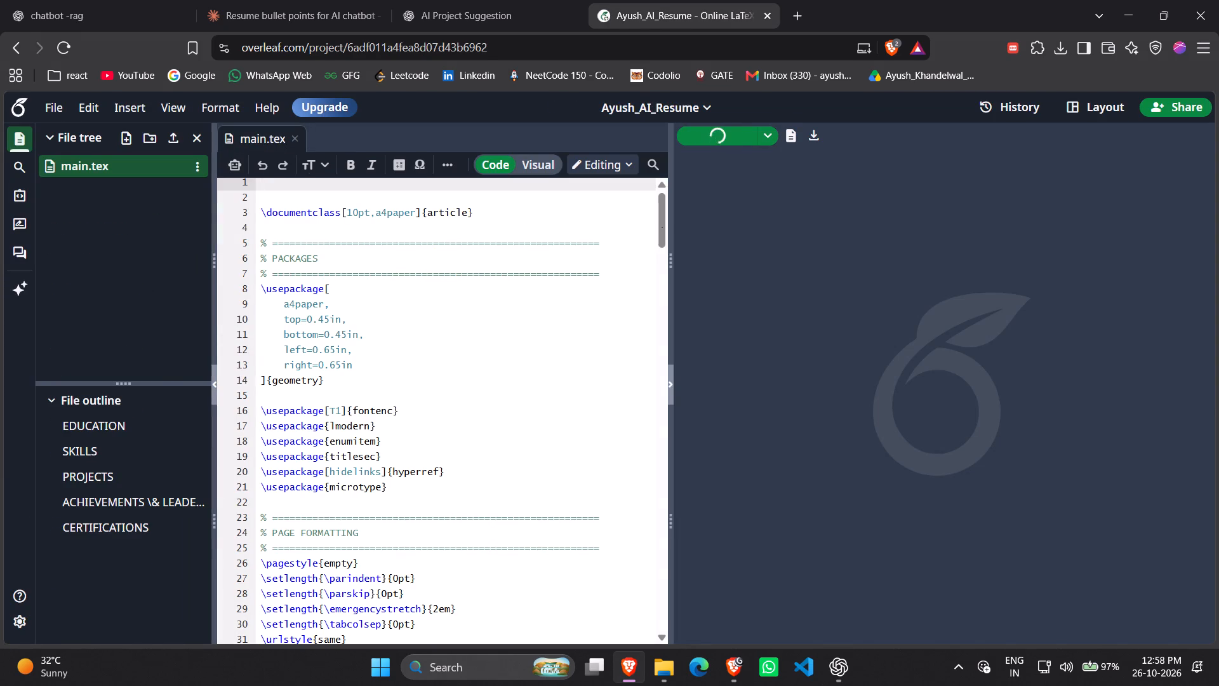
scroll(530, 387, down, 10)
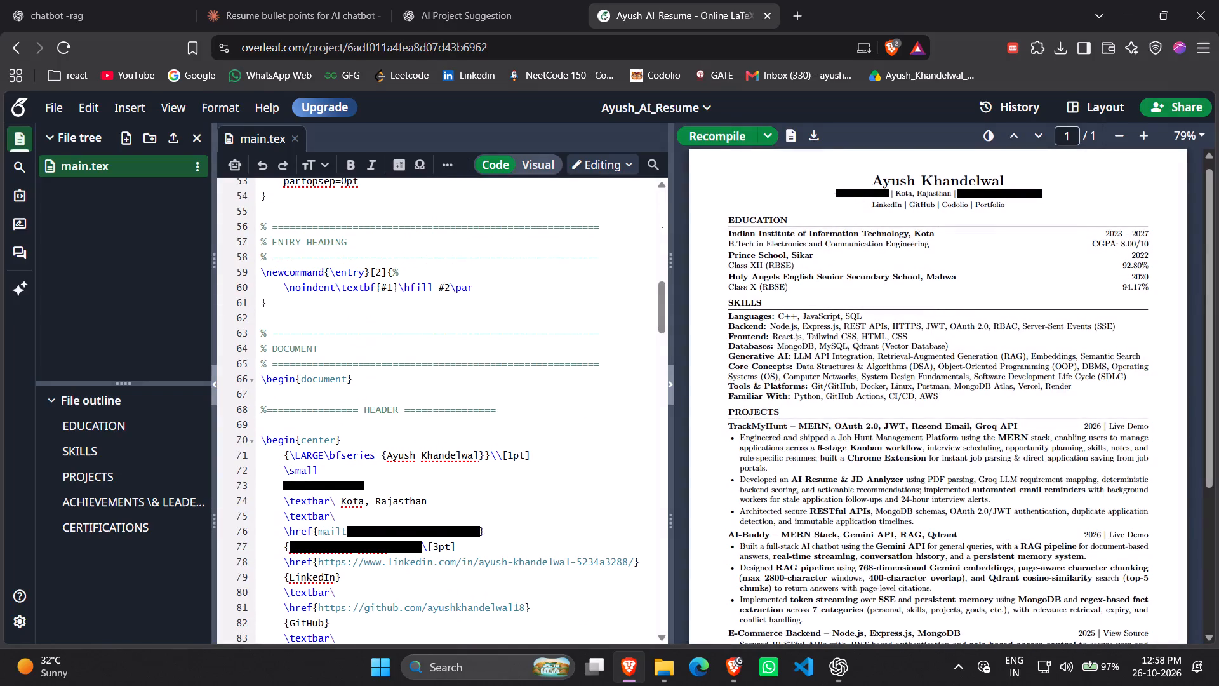
scroll(533, 389, down, 3)
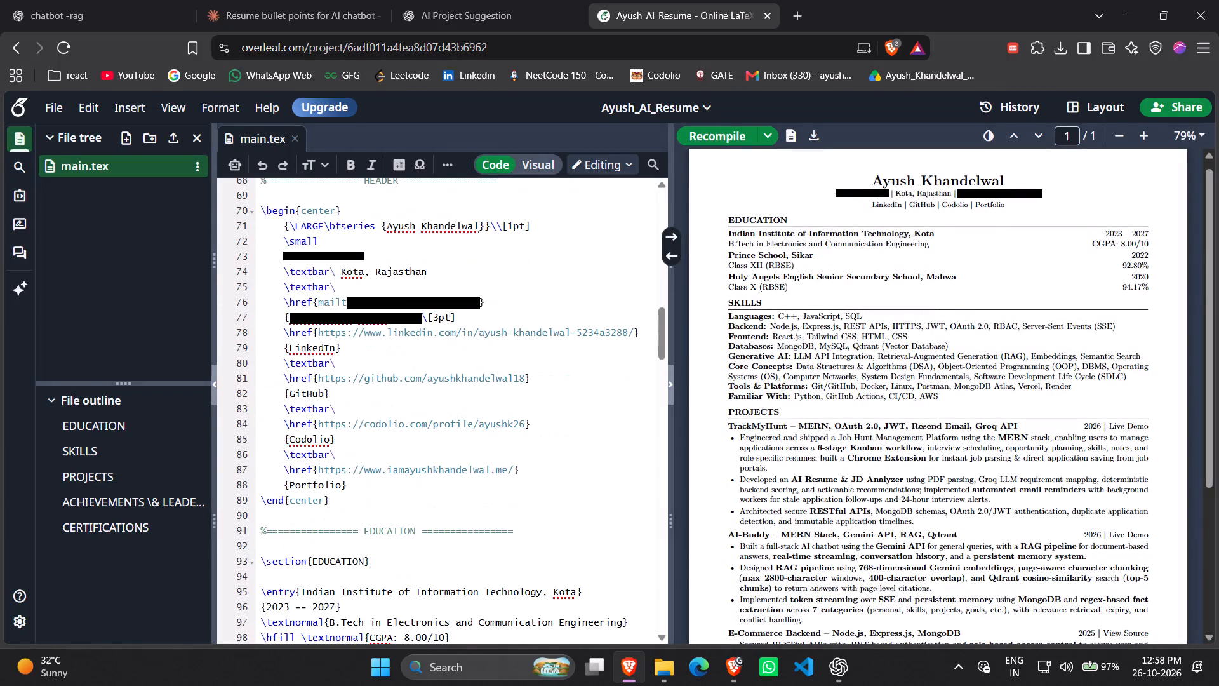
scroll(533, 389, down, 3)
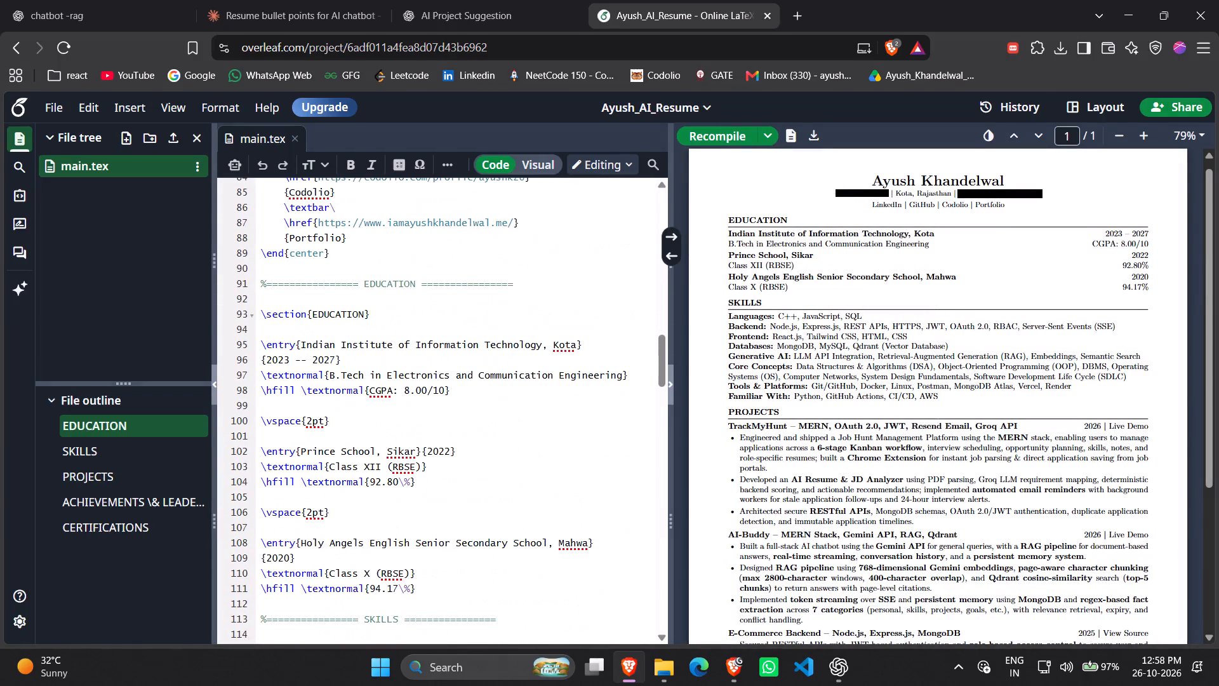
scroll(533, 397, down, 4)
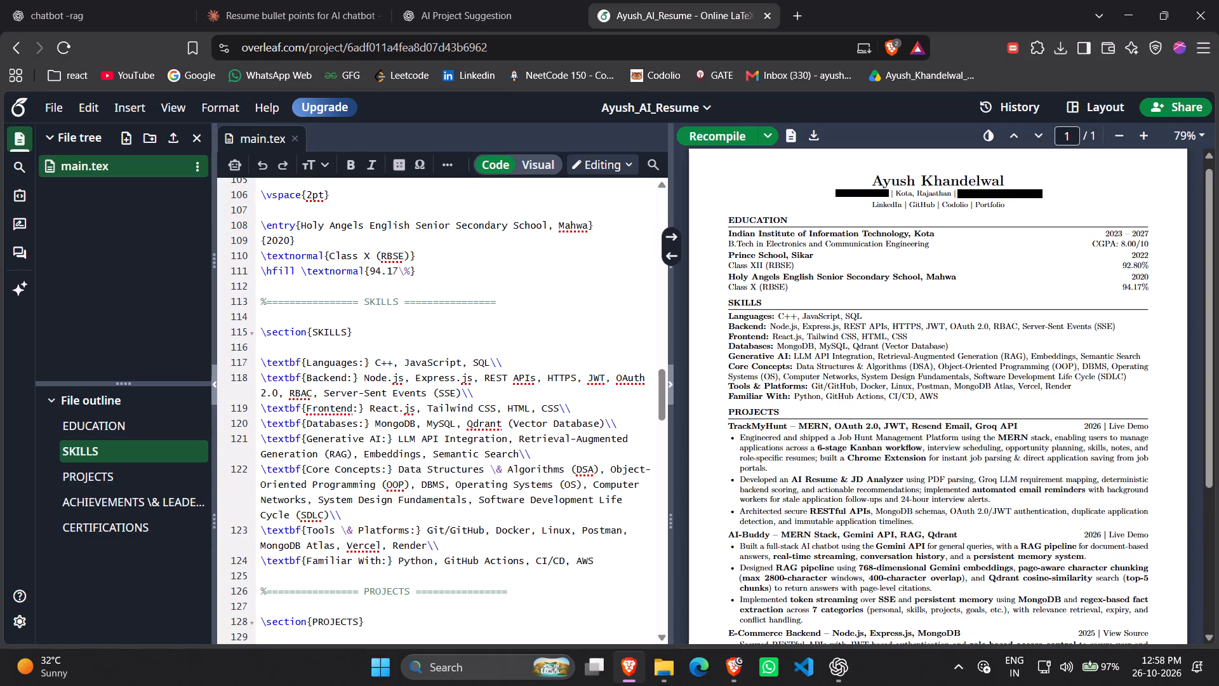
drag(263, 330, 596, 521)
click(604, 560)
text(\\)
key(Return)
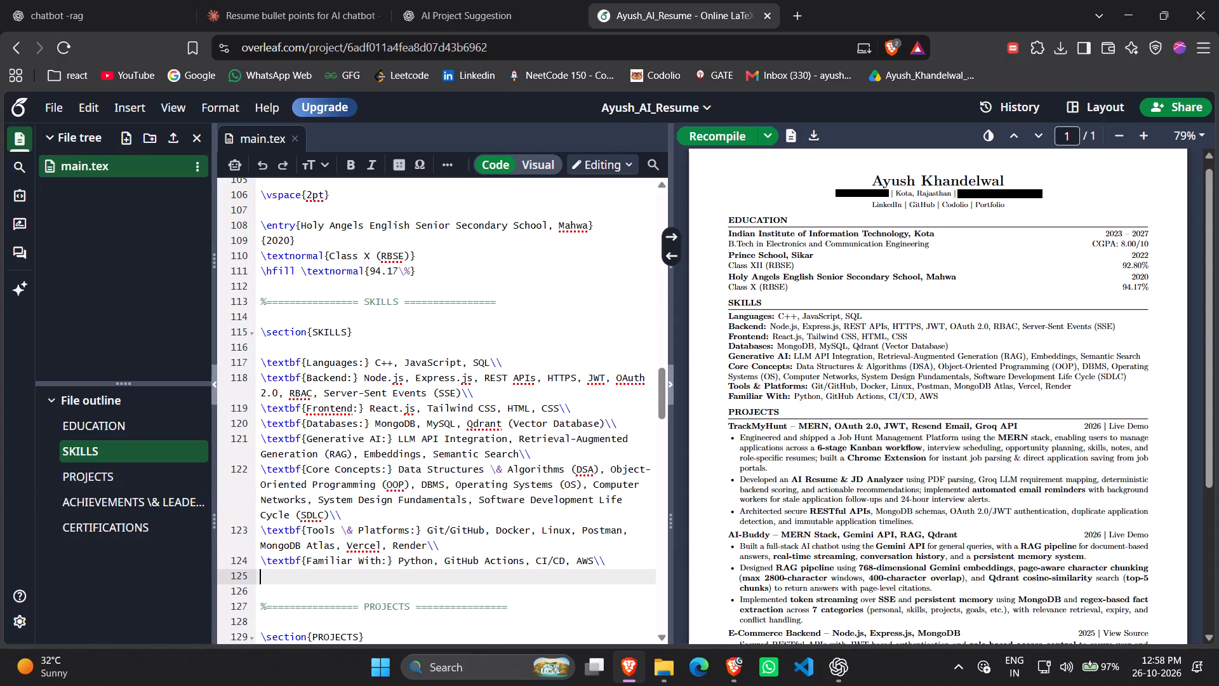
Duplicate the bold "Familiar With:" label onto the new line 125 and change its wording to "AI Tools".
drag(394, 561, 274, 561)
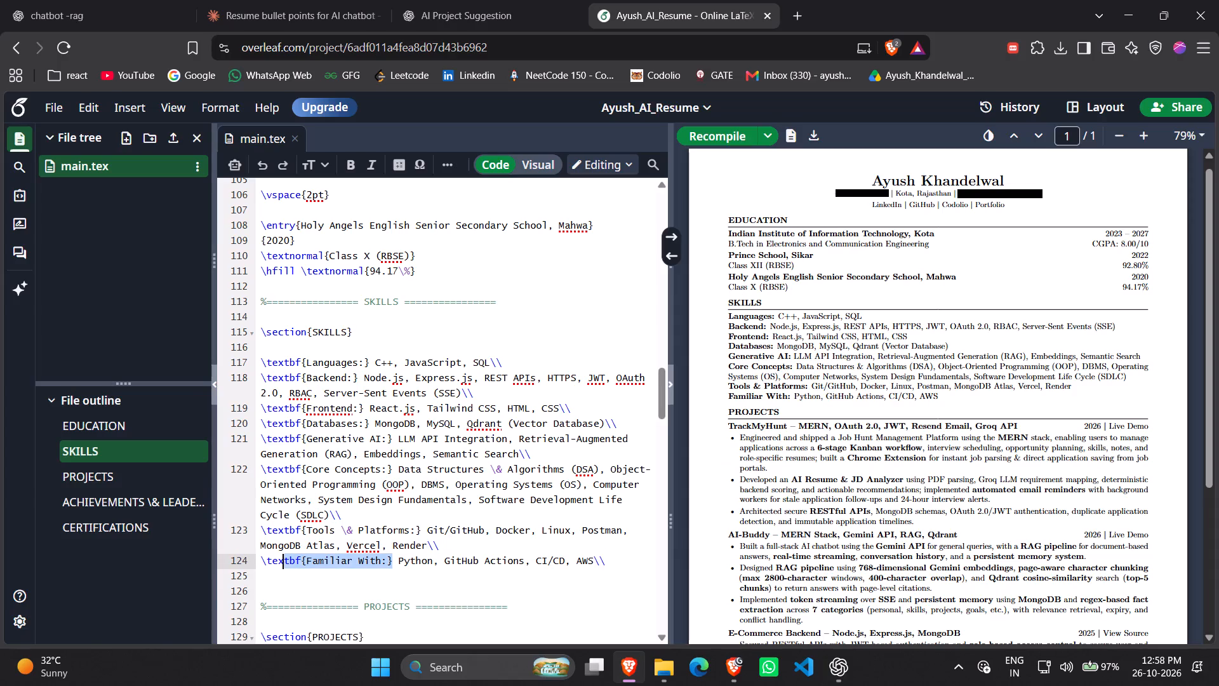
drag(274, 561, 260, 561)
key(ctrl+c)
click(306, 572)
key(ctrl+v)
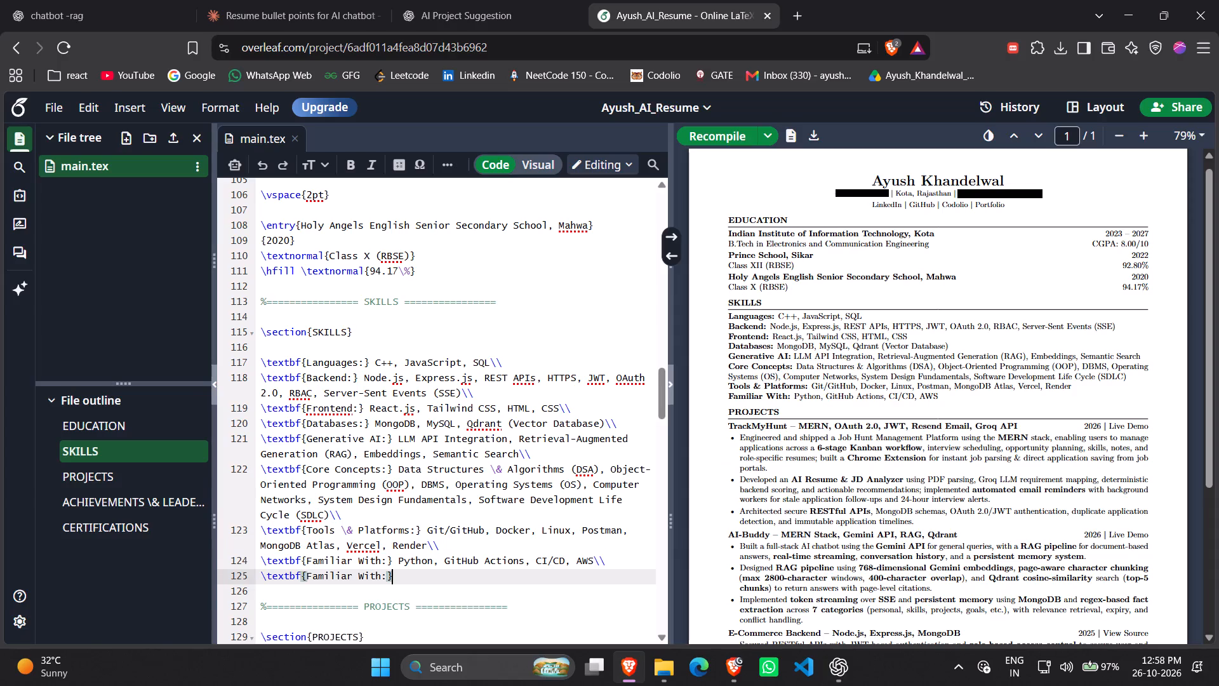
drag(304, 575, 369, 574)
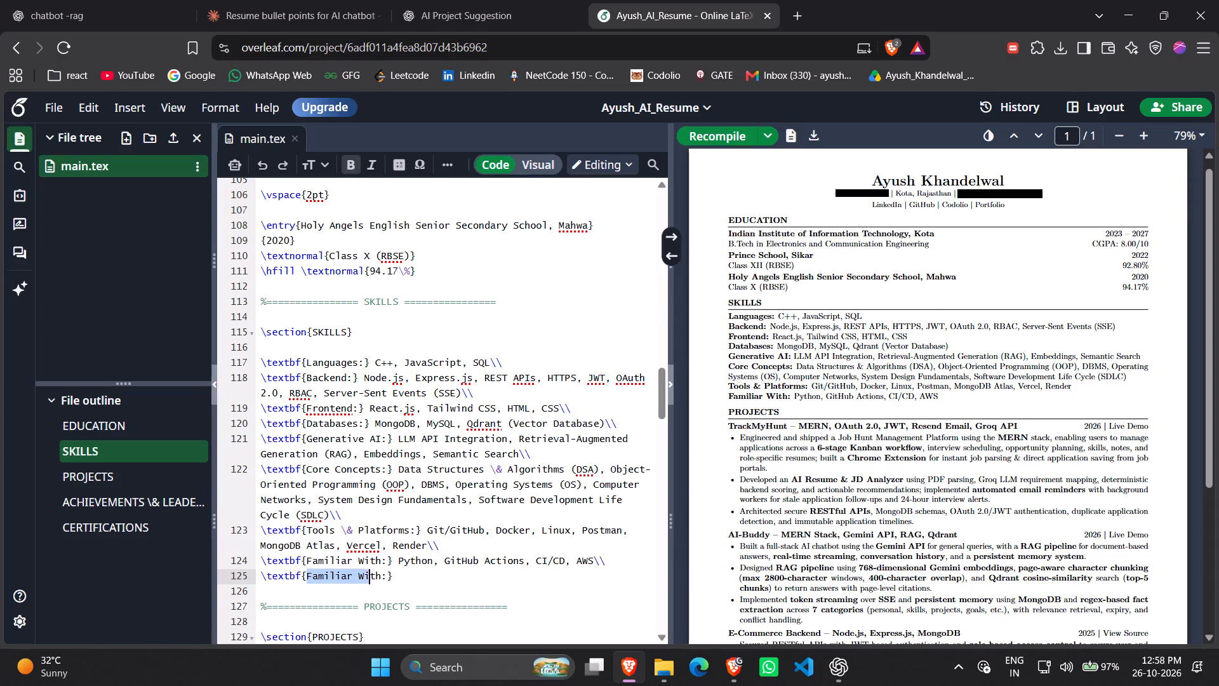
drag(369, 574, 380, 574)
text(AI Tools)
click(392, 573)
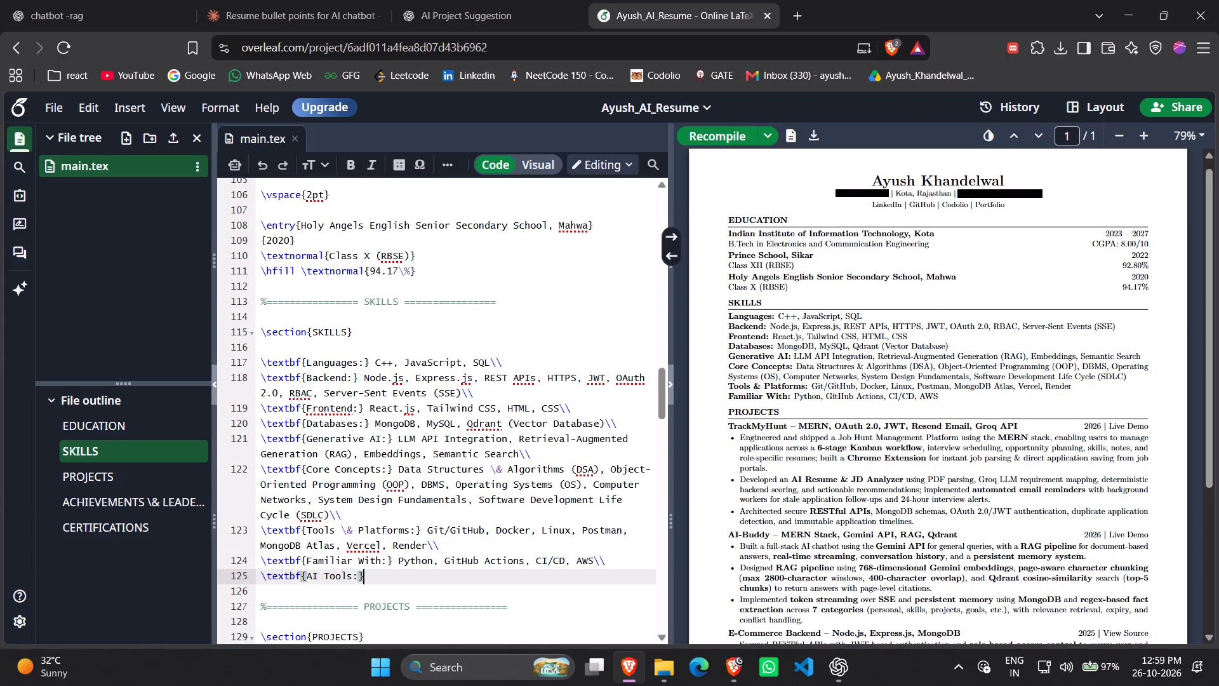
key(space)
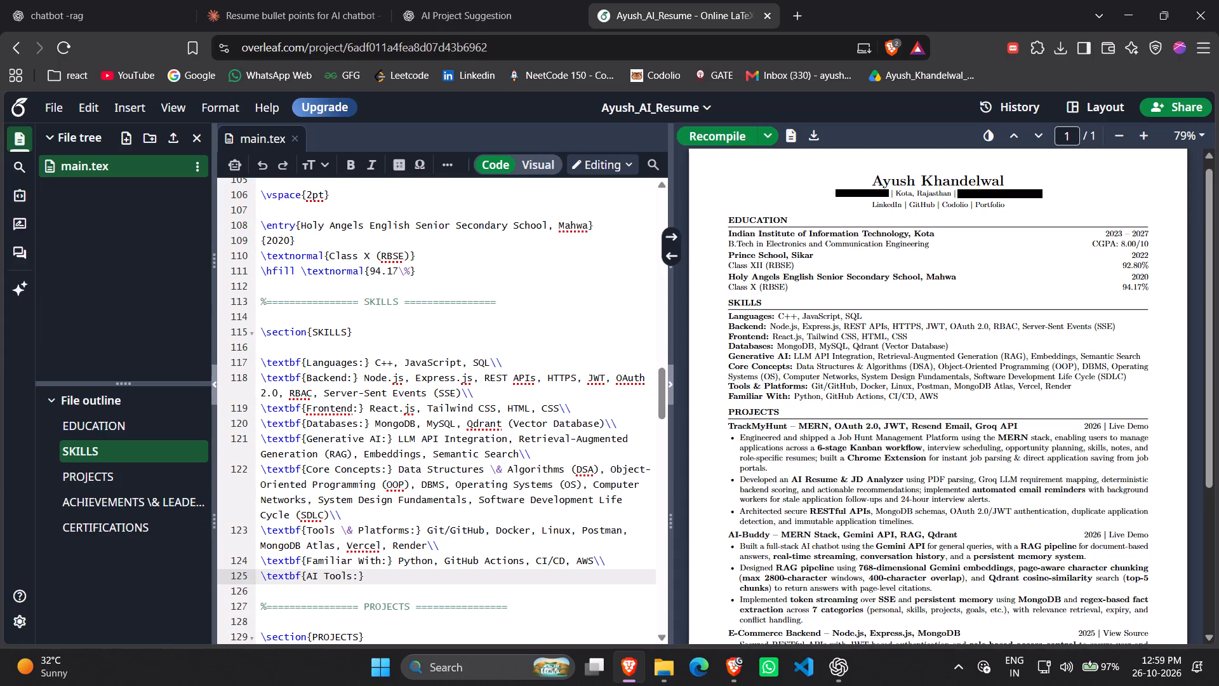
text(Codex,)
key(space)
text(Antigravity,)
key(space)
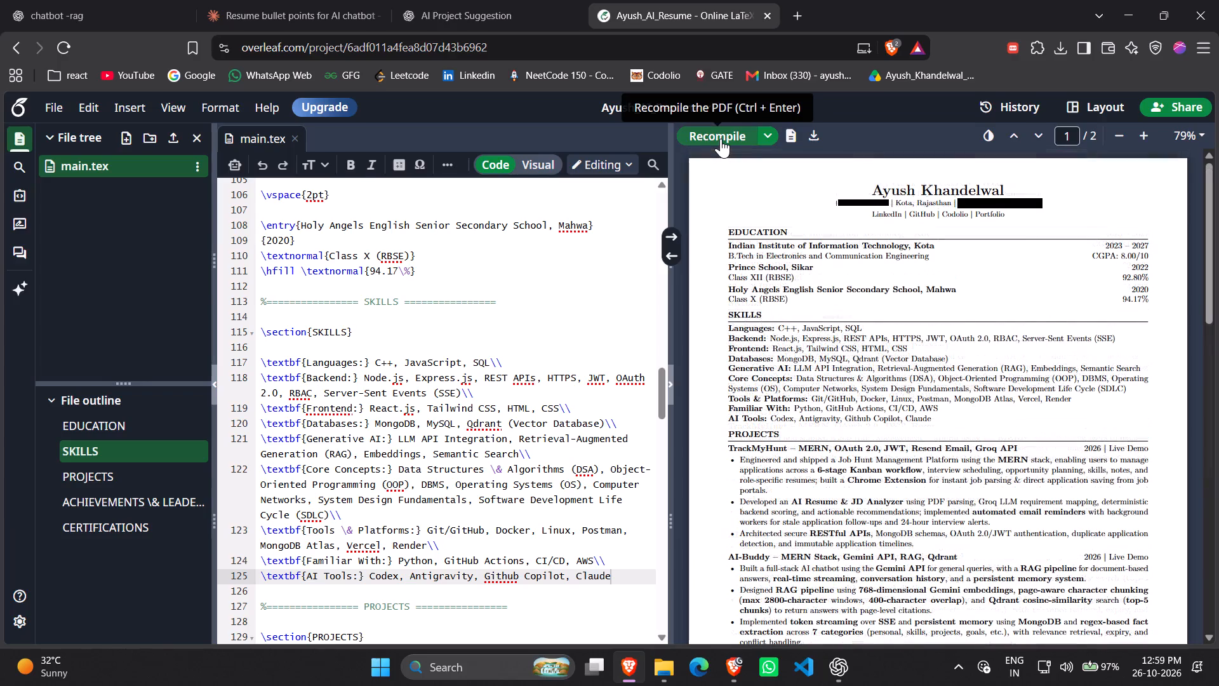
scroll(896, 493, down, 6)
scroll(896, 493, up, 4)
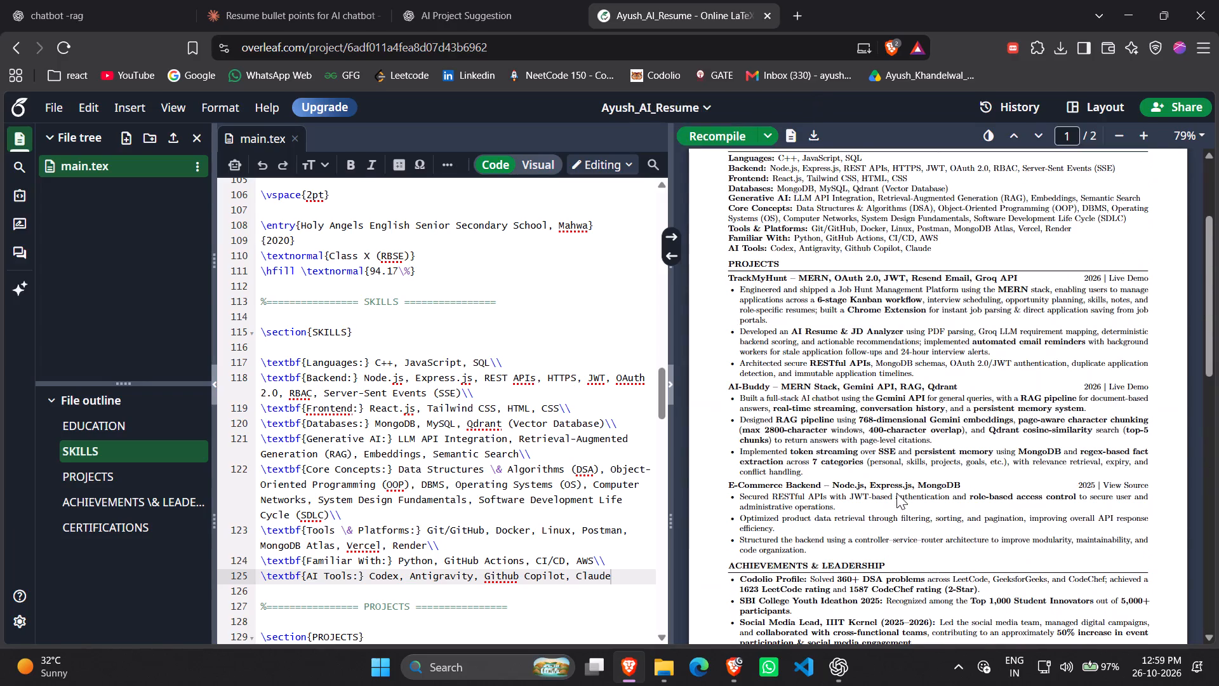
scroll(896, 493, up, 2)
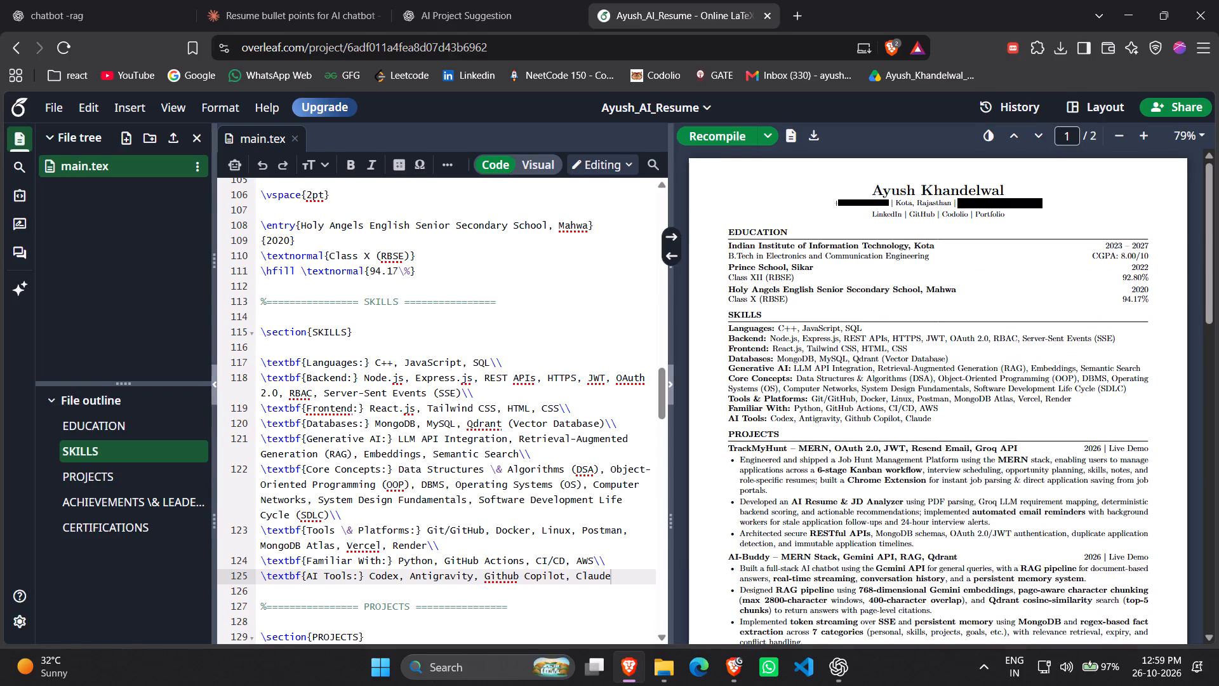
Copy the list "Codex, Antigravity, Github Copilot, Claude" from the AI Tools line and append it after "Render" in the Tools & Platforms line.
drag(368, 574, 476, 577)
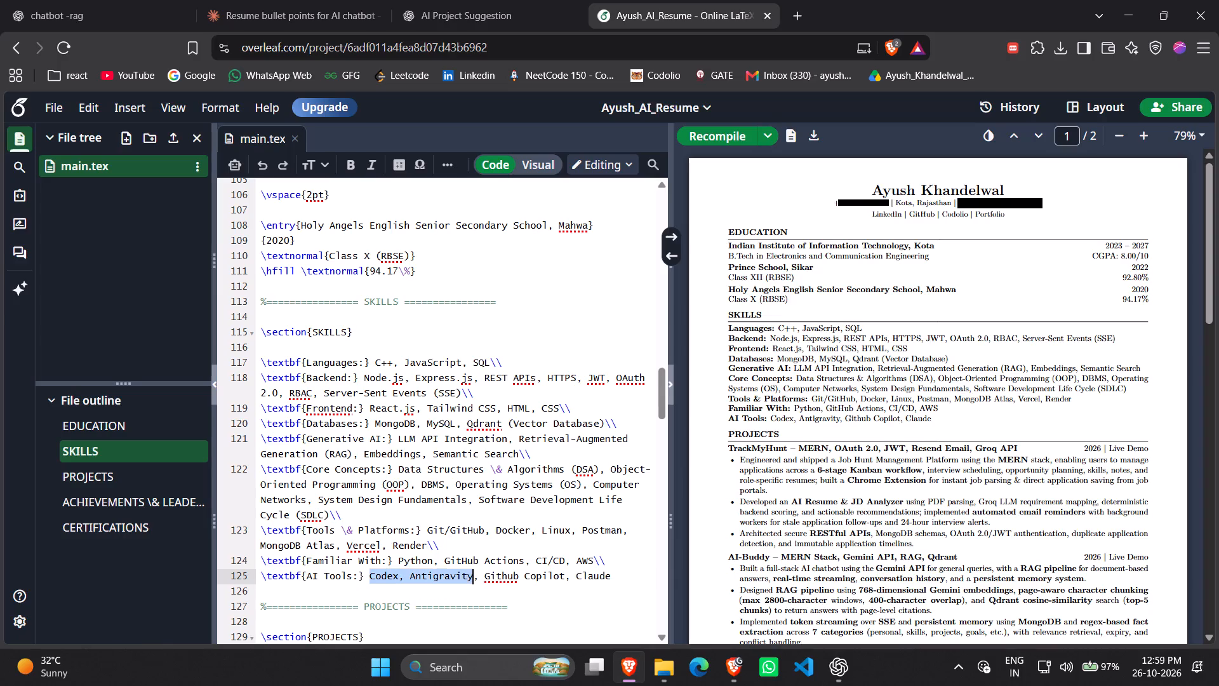
drag(476, 577, 615, 581)
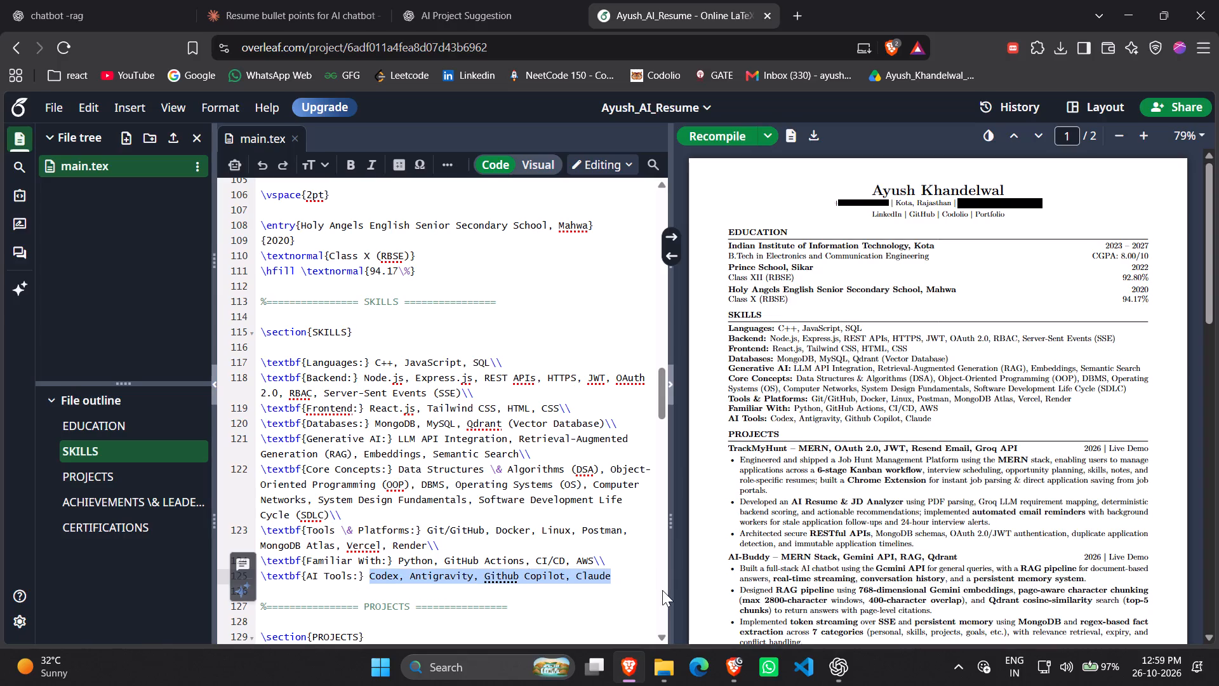
key(ctrl+c)
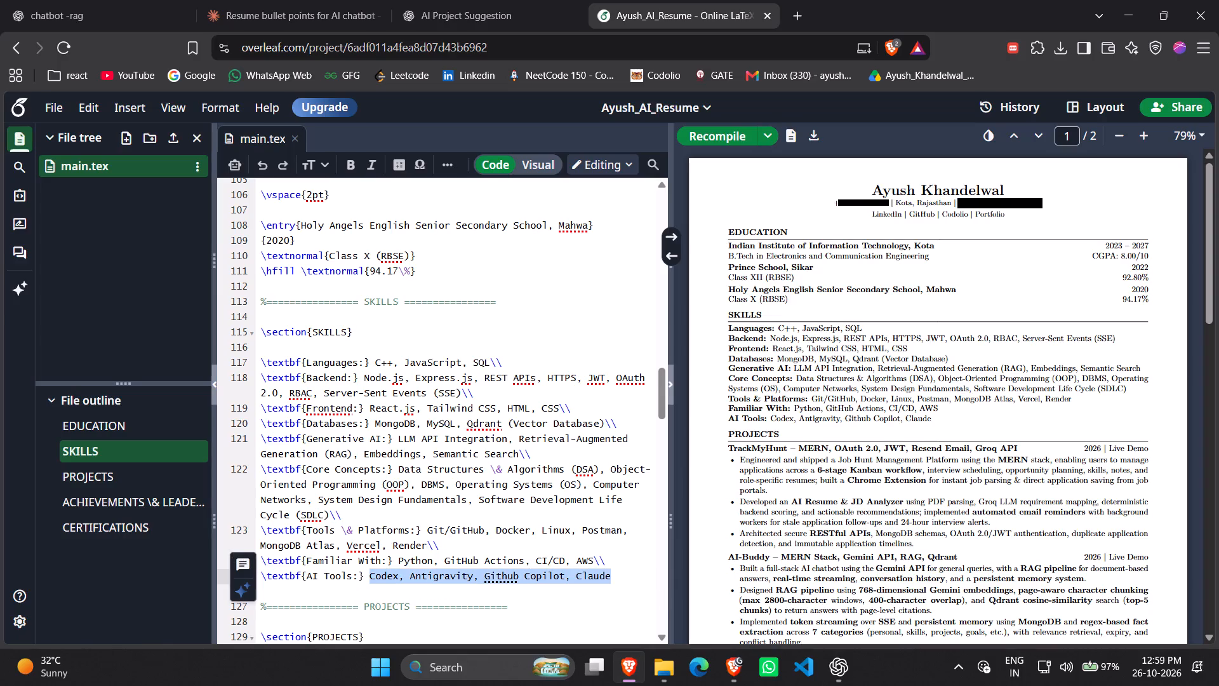
click(423, 544)
click(423, 544)
click(425, 544)
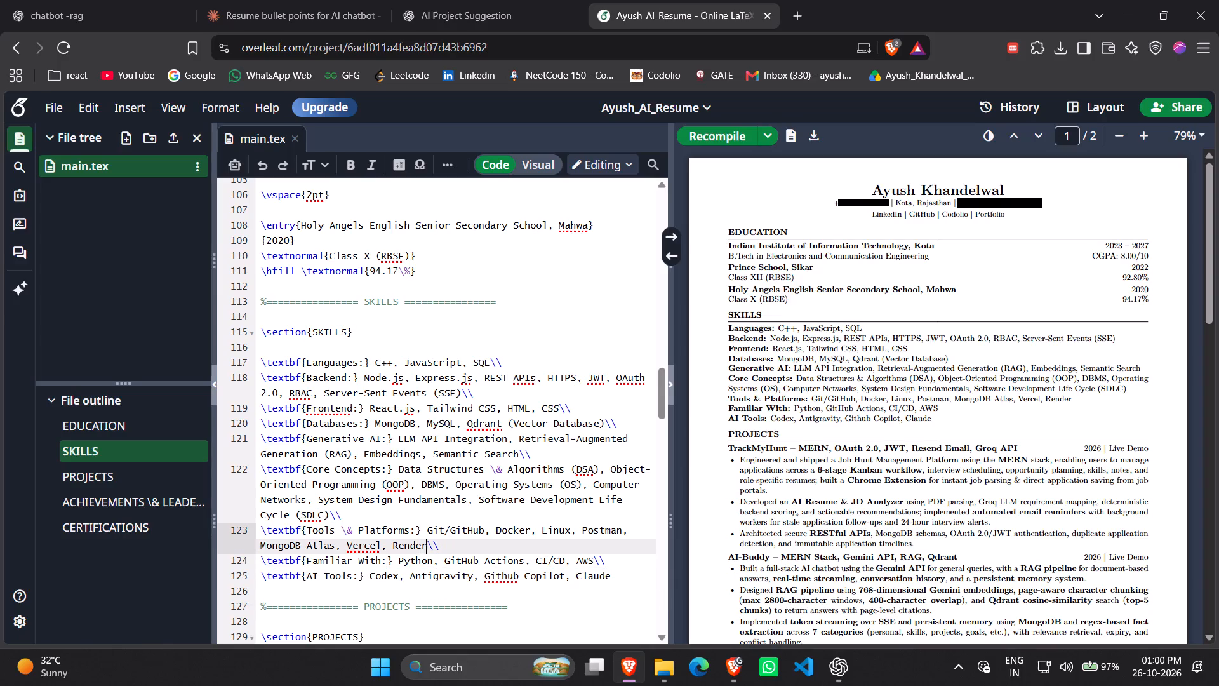
text(,)
key(space)
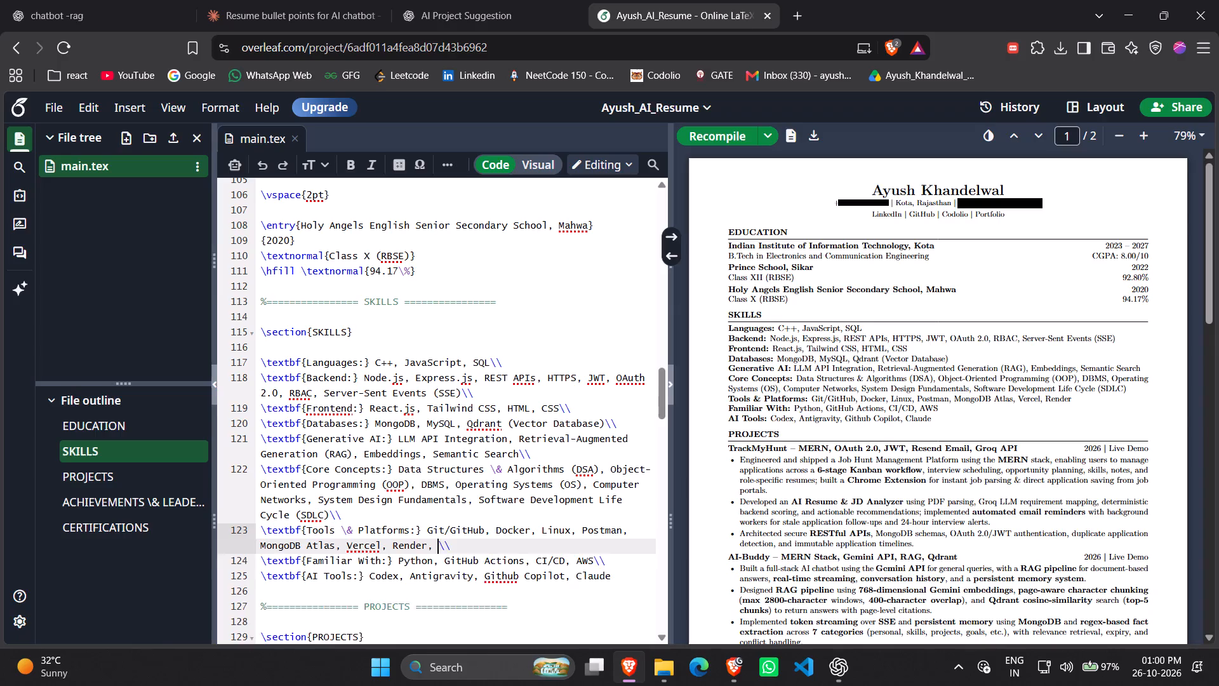
key(ctrl+v)
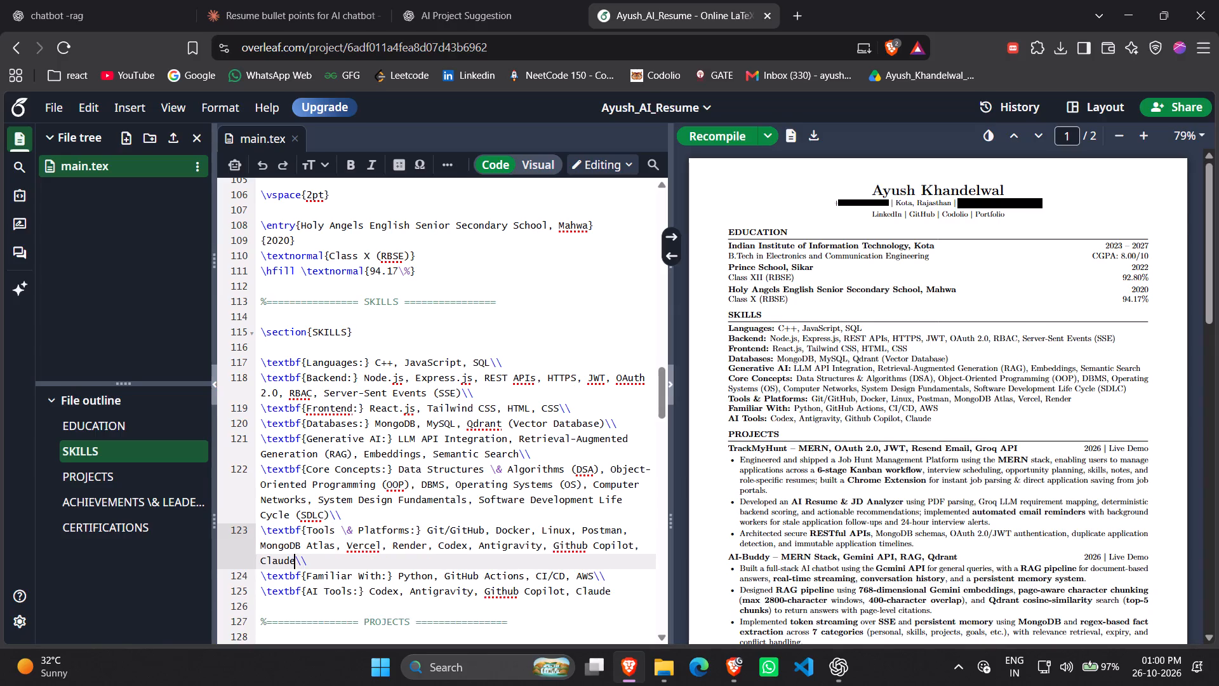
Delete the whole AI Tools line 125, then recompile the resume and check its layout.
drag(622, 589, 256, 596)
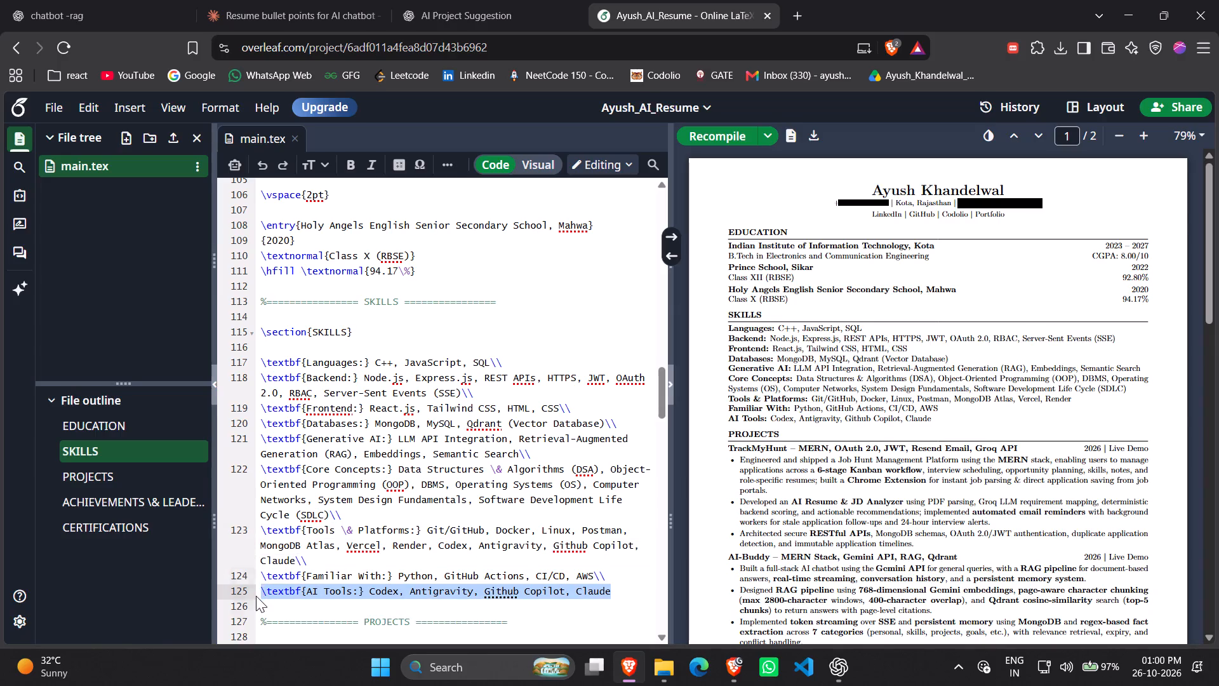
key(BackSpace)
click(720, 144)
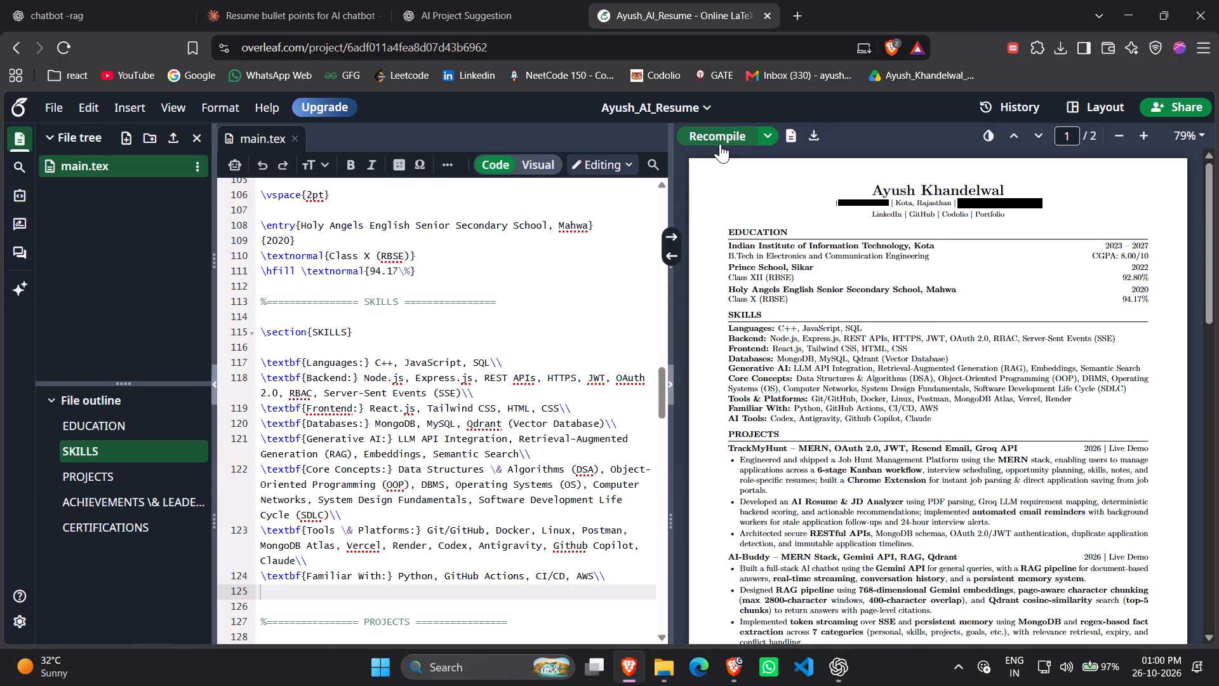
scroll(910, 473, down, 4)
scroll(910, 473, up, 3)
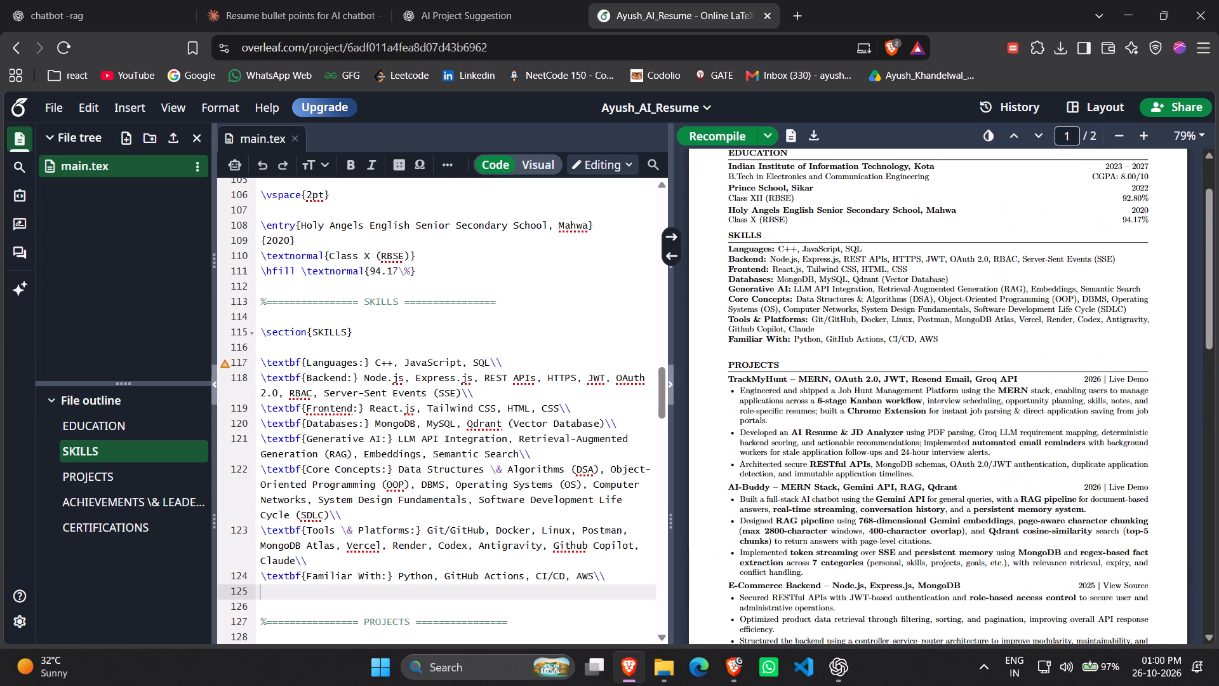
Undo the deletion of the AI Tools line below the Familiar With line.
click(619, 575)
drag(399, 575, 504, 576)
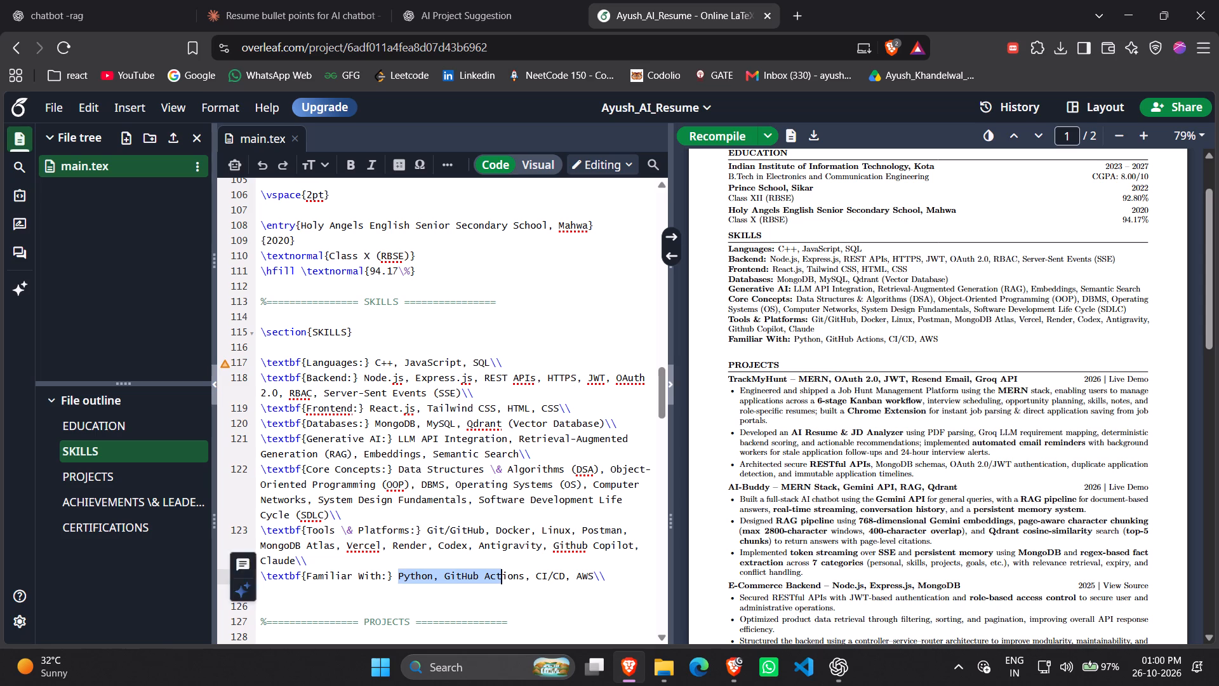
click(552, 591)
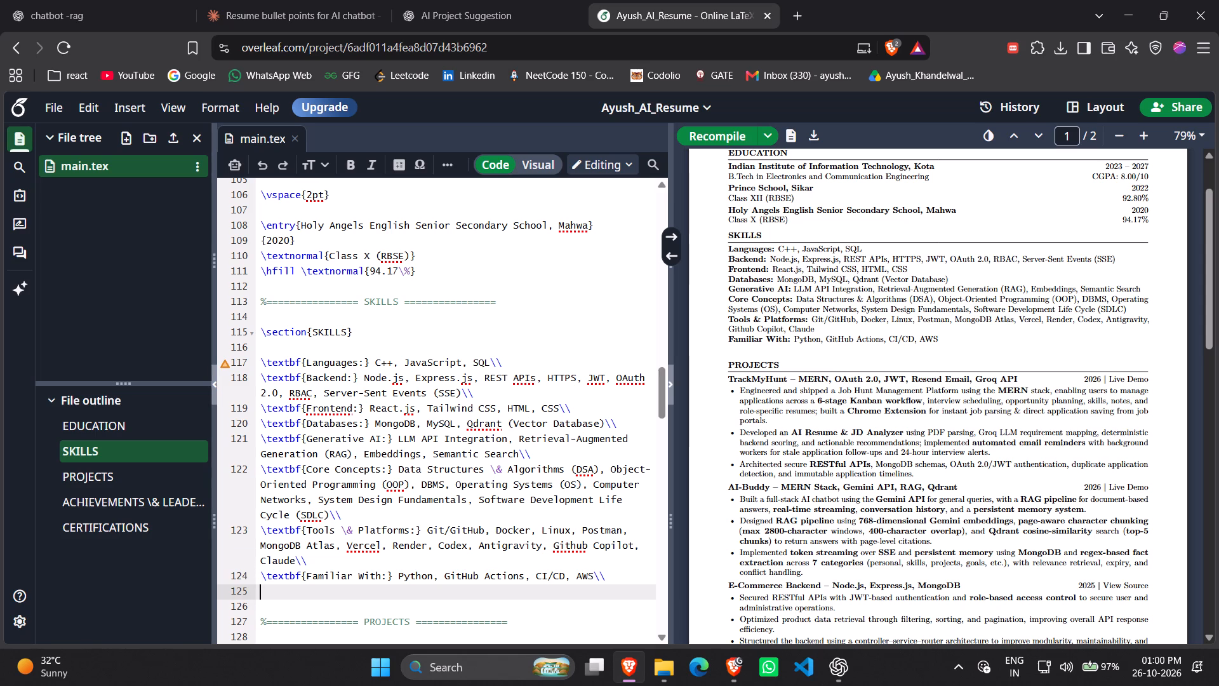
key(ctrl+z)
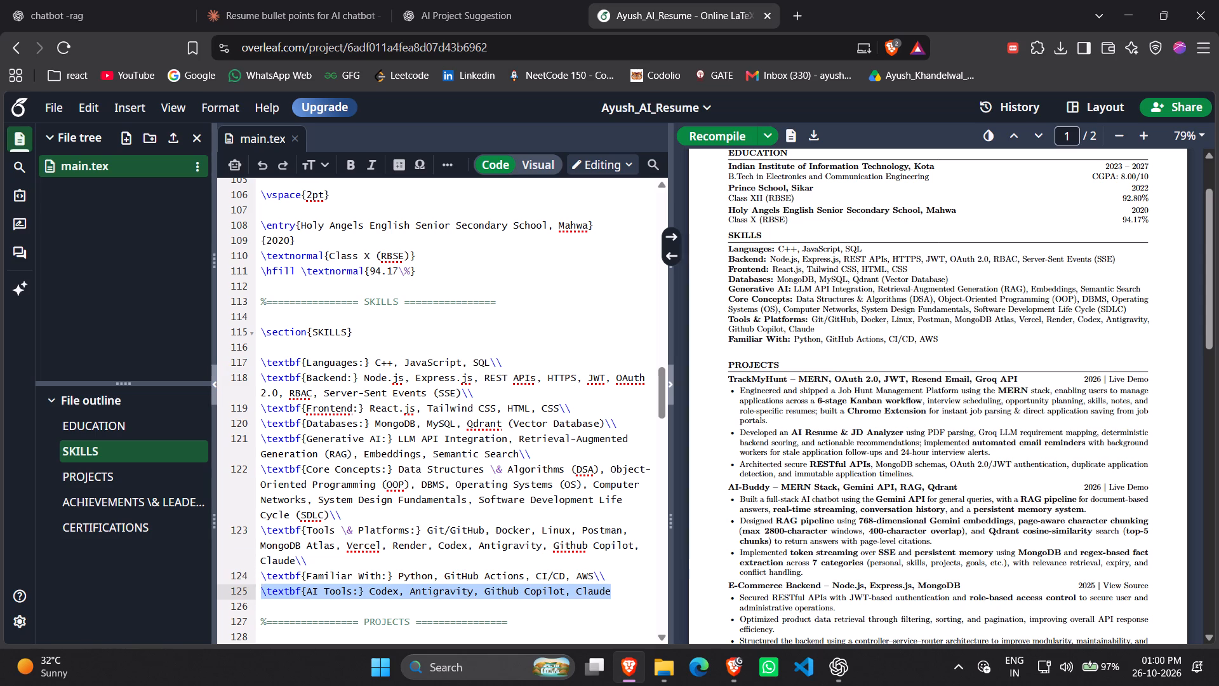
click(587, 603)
Recompile the resume and check the SKILLS section and the content on both pages.
scroll(933, 610, down, 2)
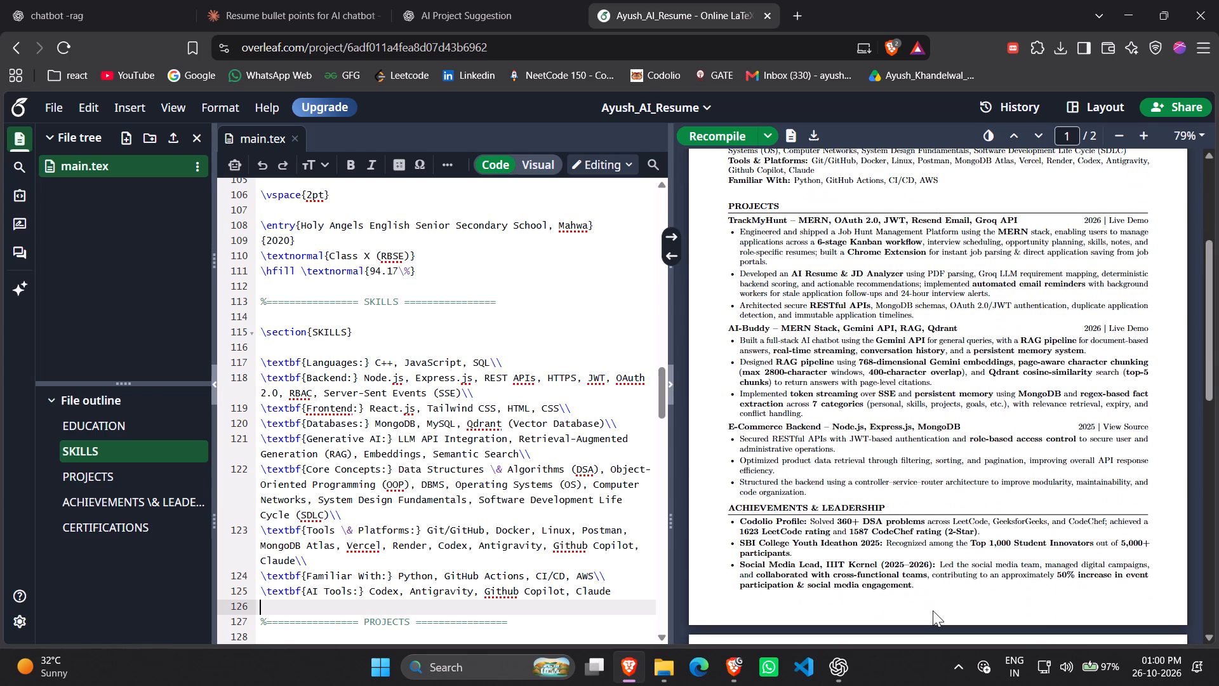
click(720, 135)
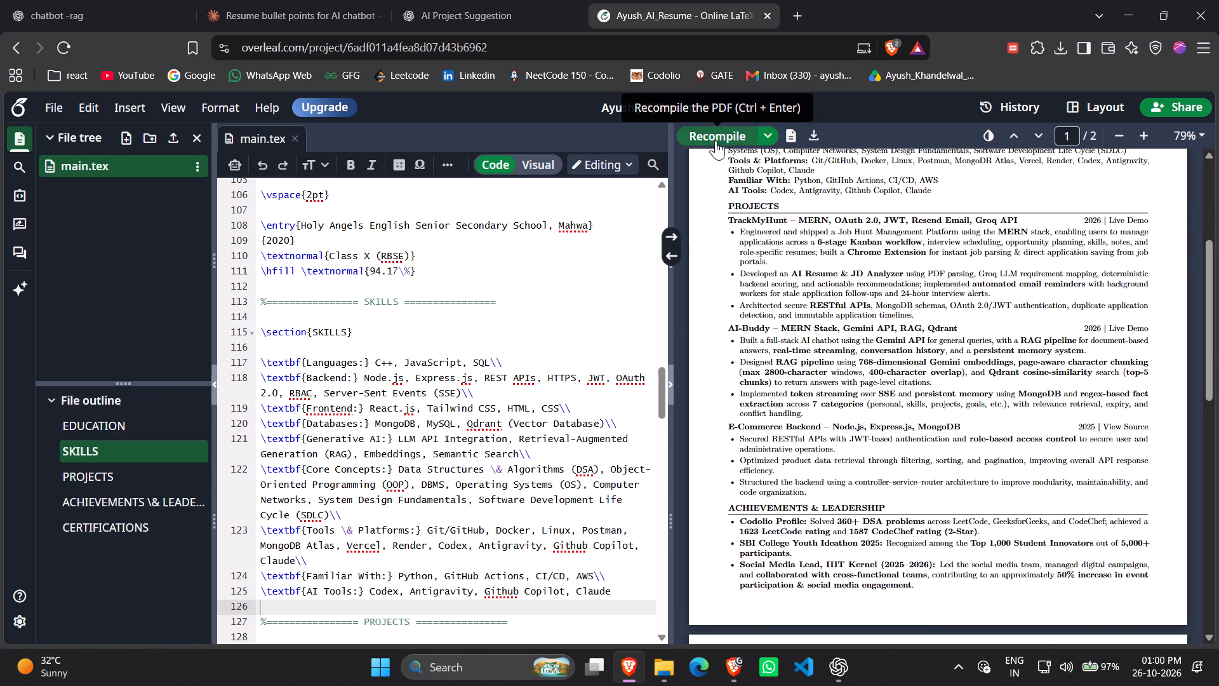
scroll(965, 436, up, 2)
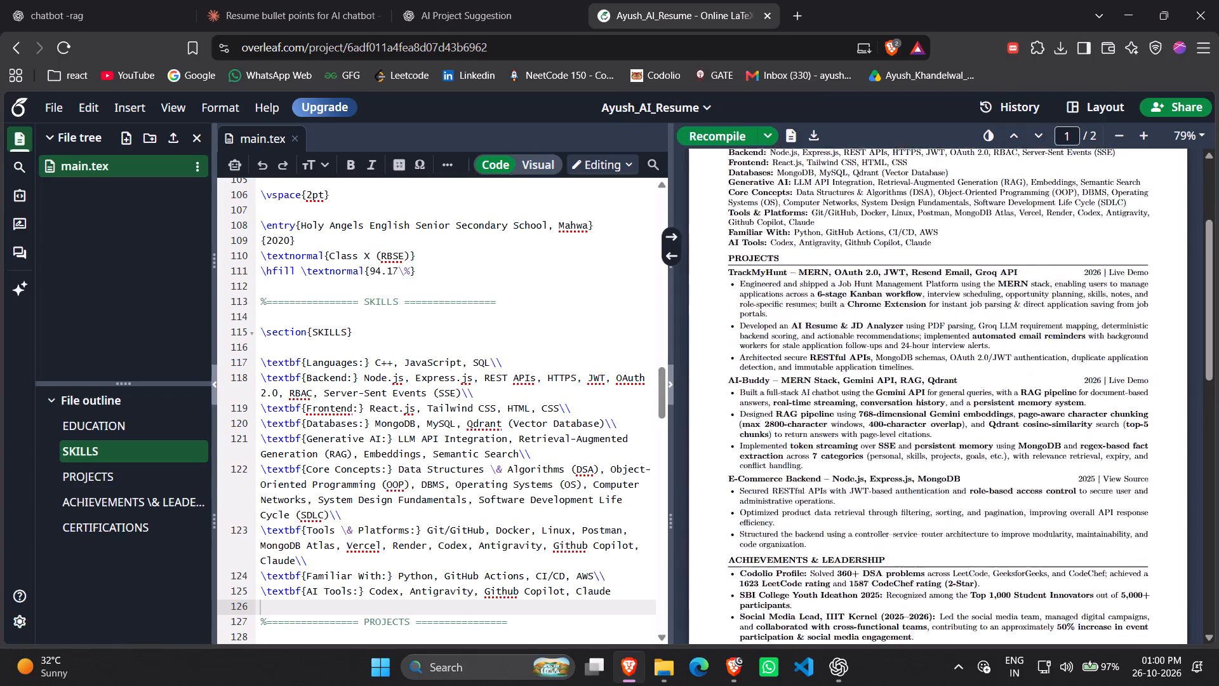
scroll(965, 436, up, 1)
scroll(965, 436, down, 6)
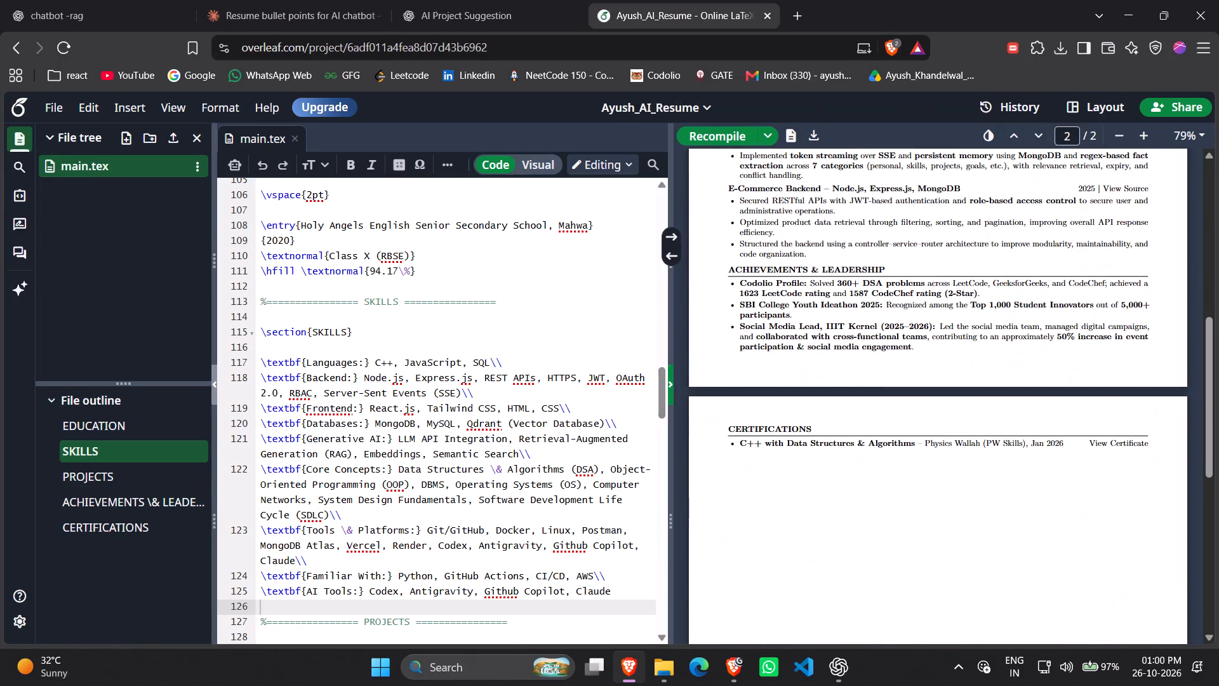
Copy the LaTeX code from the PROJECTS comment header through the end of the AI-Buddy entry's bullet list.
scroll(544, 400, down, 5)
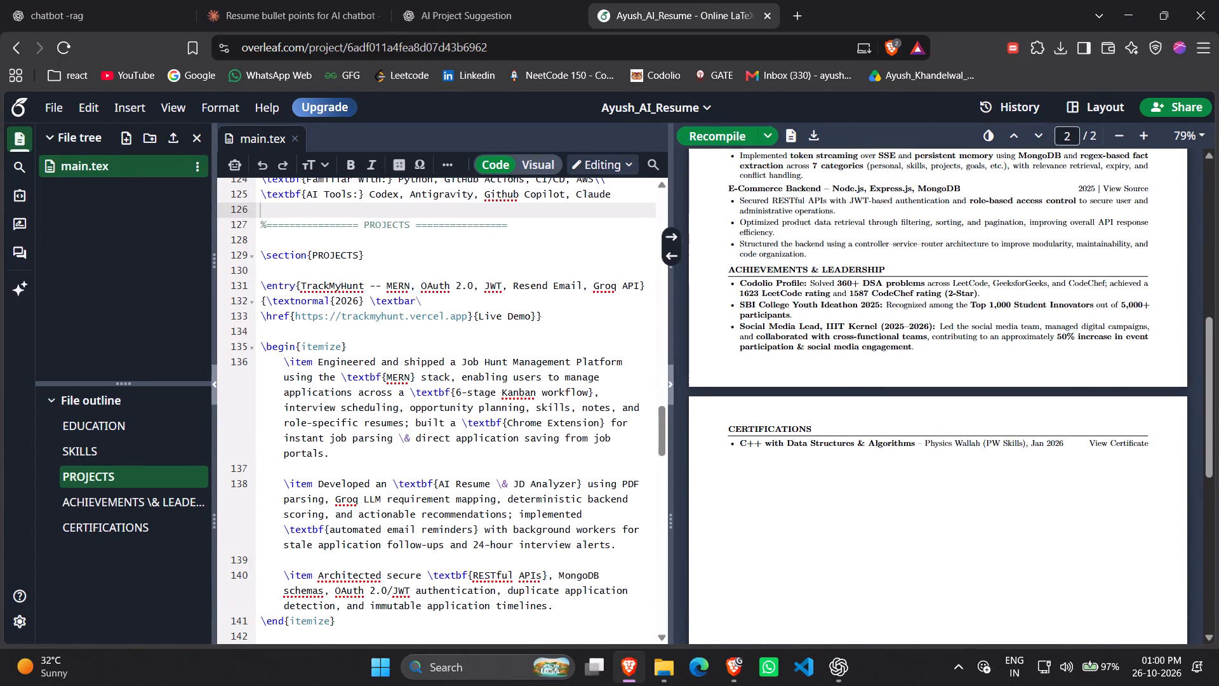
drag(257, 226, 337, 377)
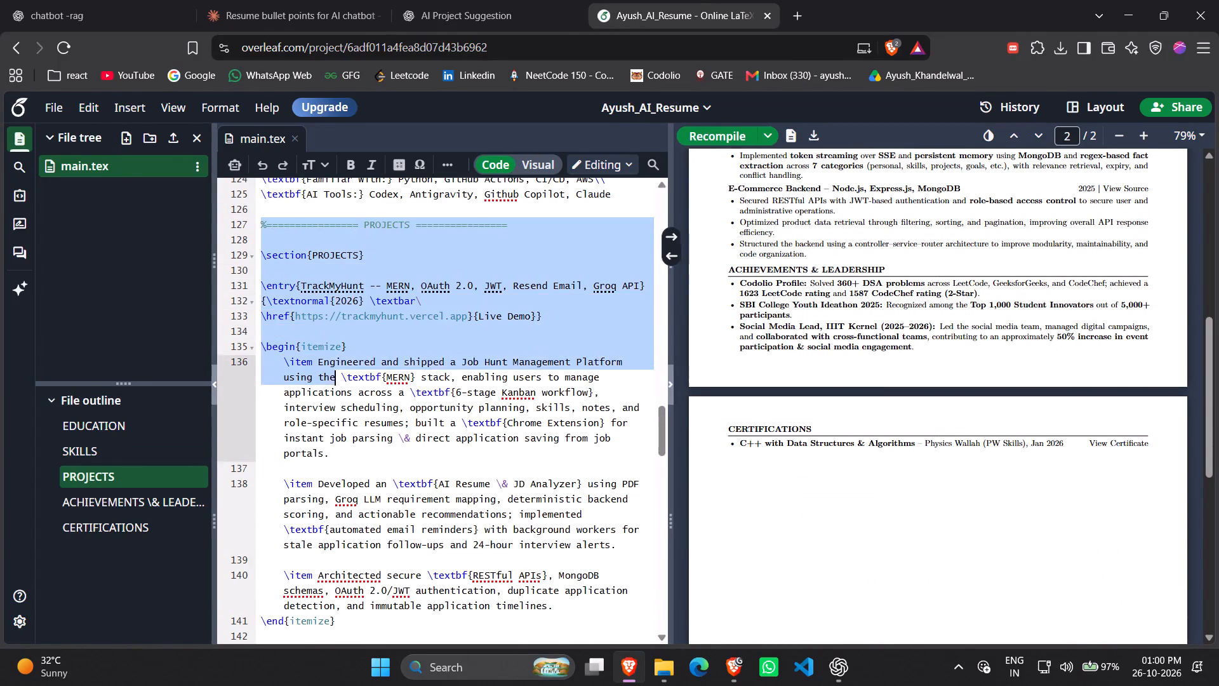
drag(337, 377, 385, 508)
scroll(337, 377, down, 2)
scroll(358, 446, down, 4)
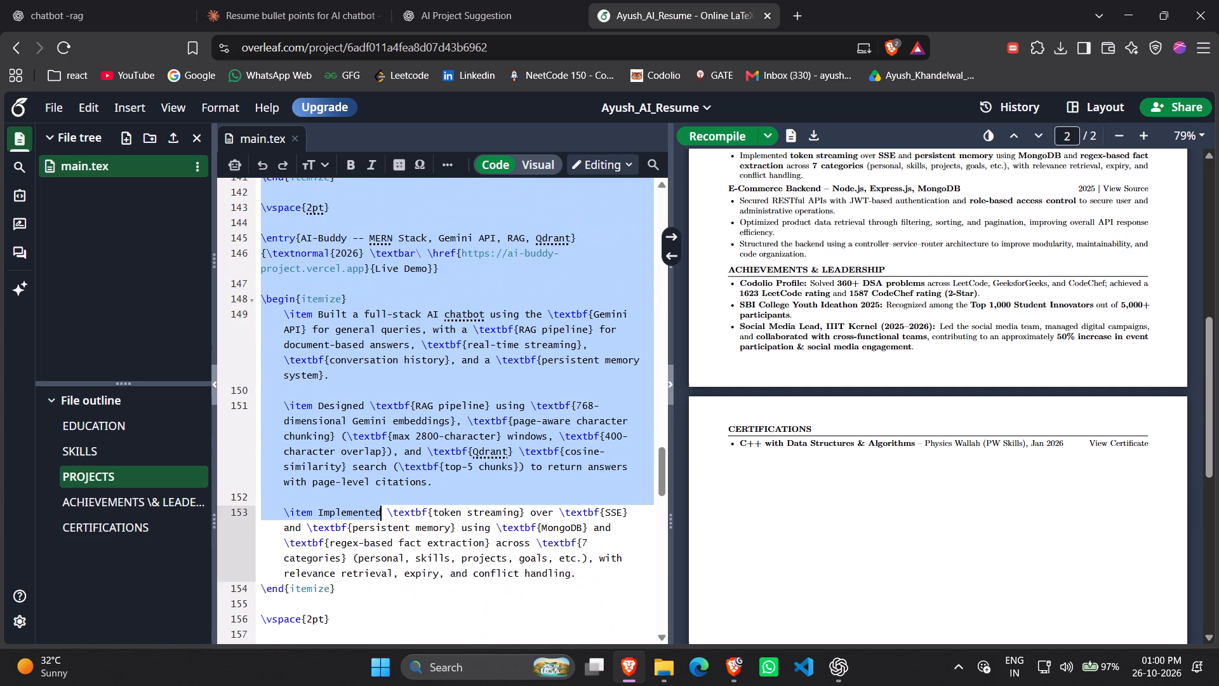
drag(385, 508, 370, 476)
scroll(386, 510, down, 3)
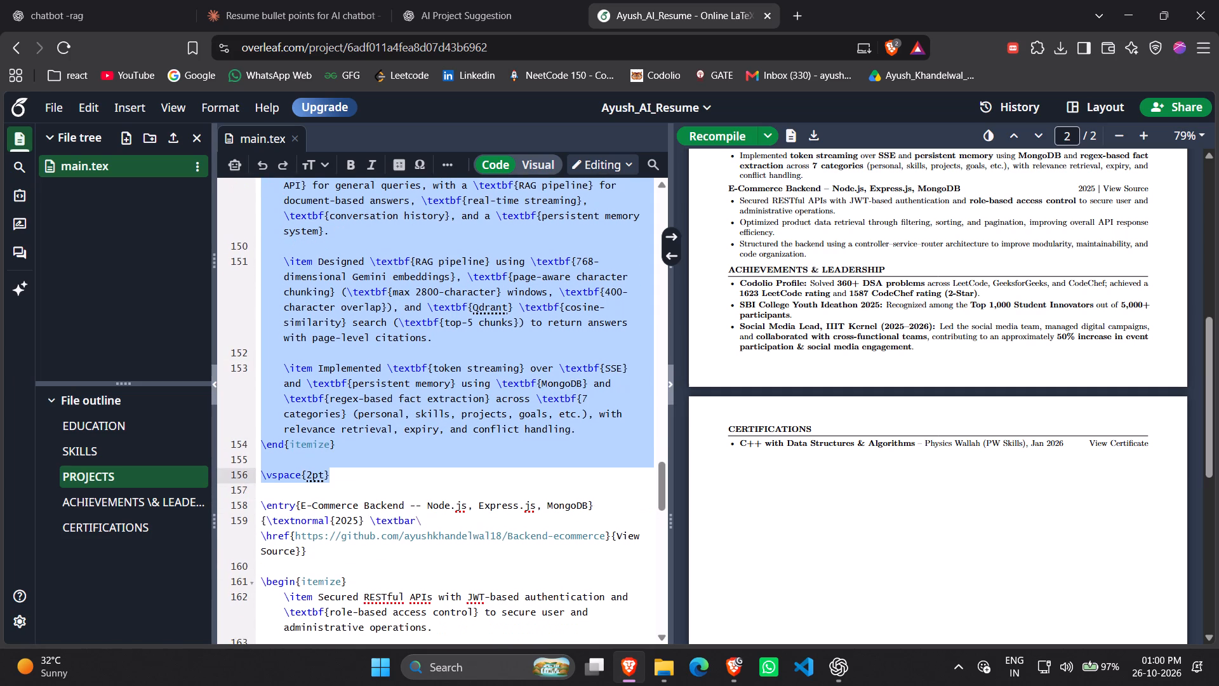
drag(370, 476, 367, 450)
key(ctrl+c)
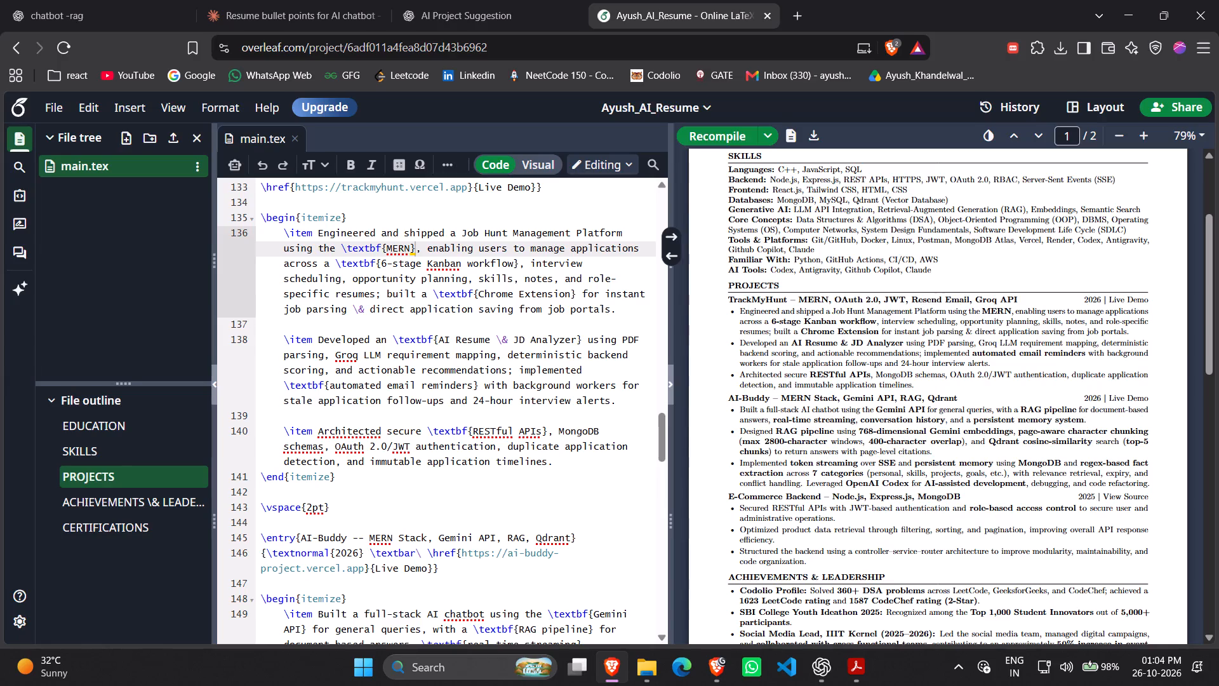
scroll(547, 513, up, 6)
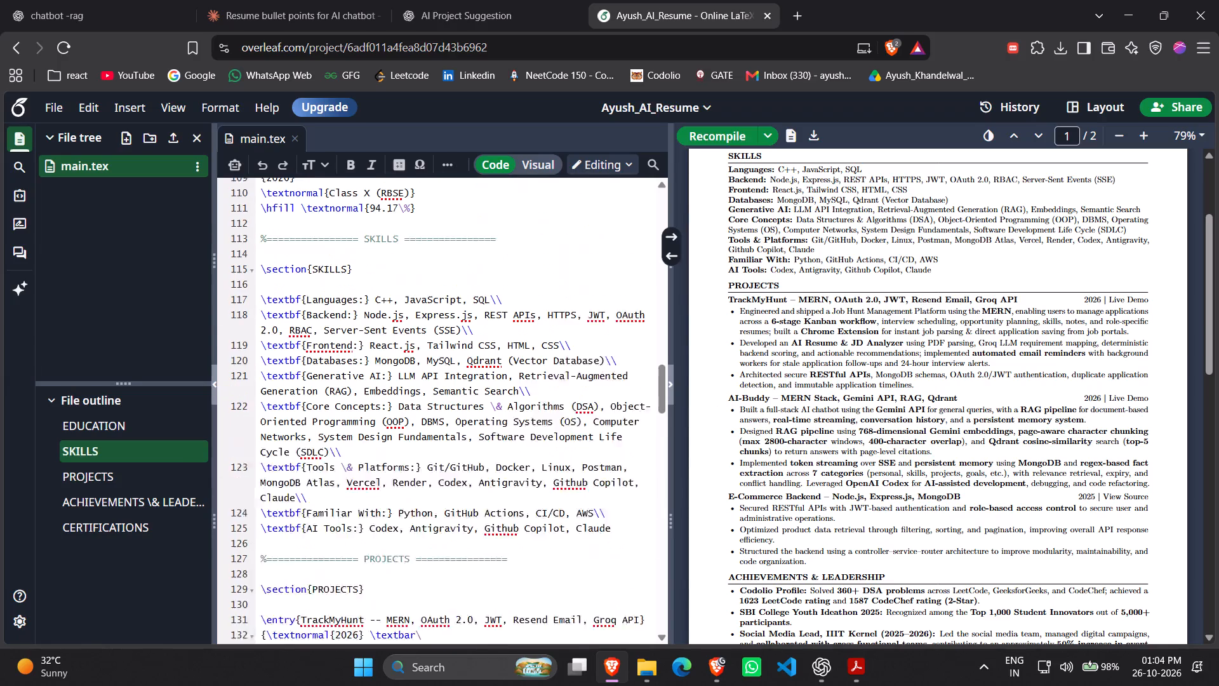
scroll(547, 513, up, 3)
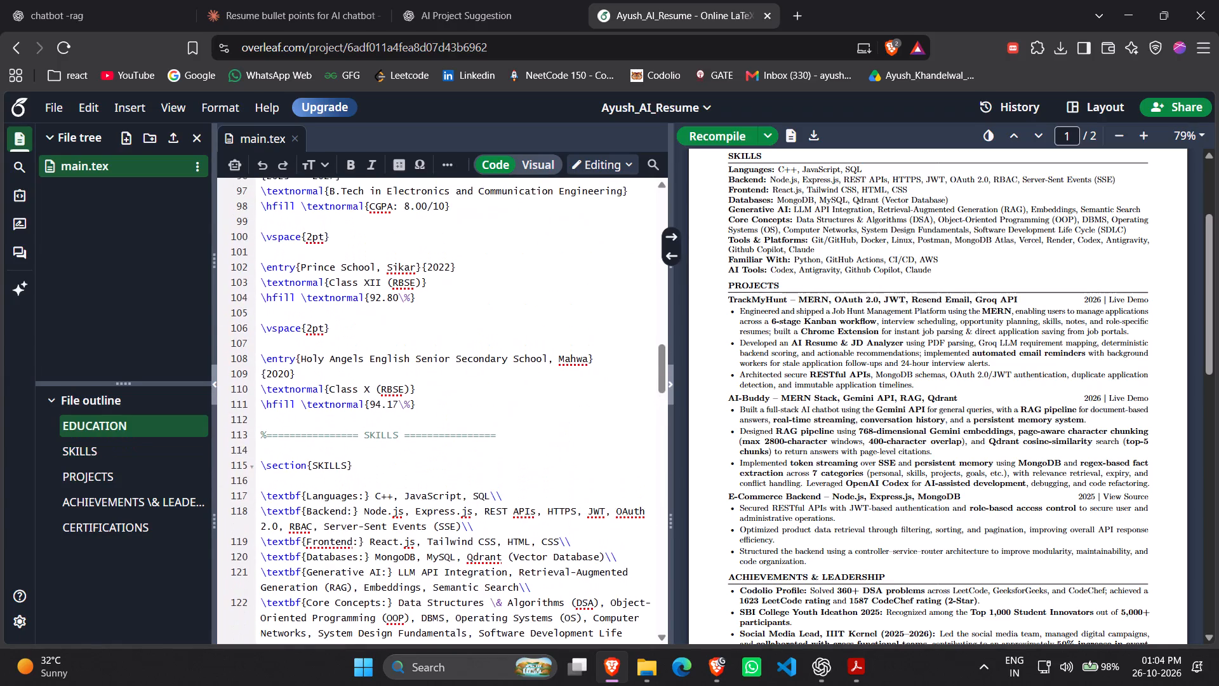
scroll(524, 481, up, 10)
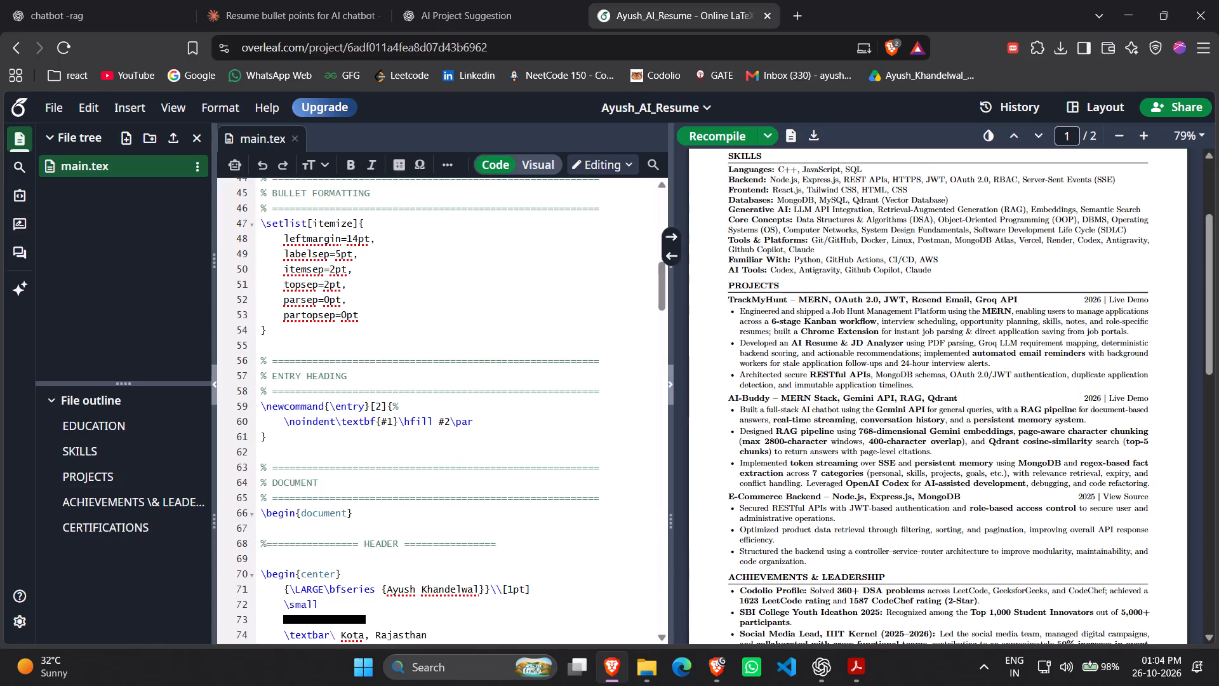
scroll(526, 481, up, 2)
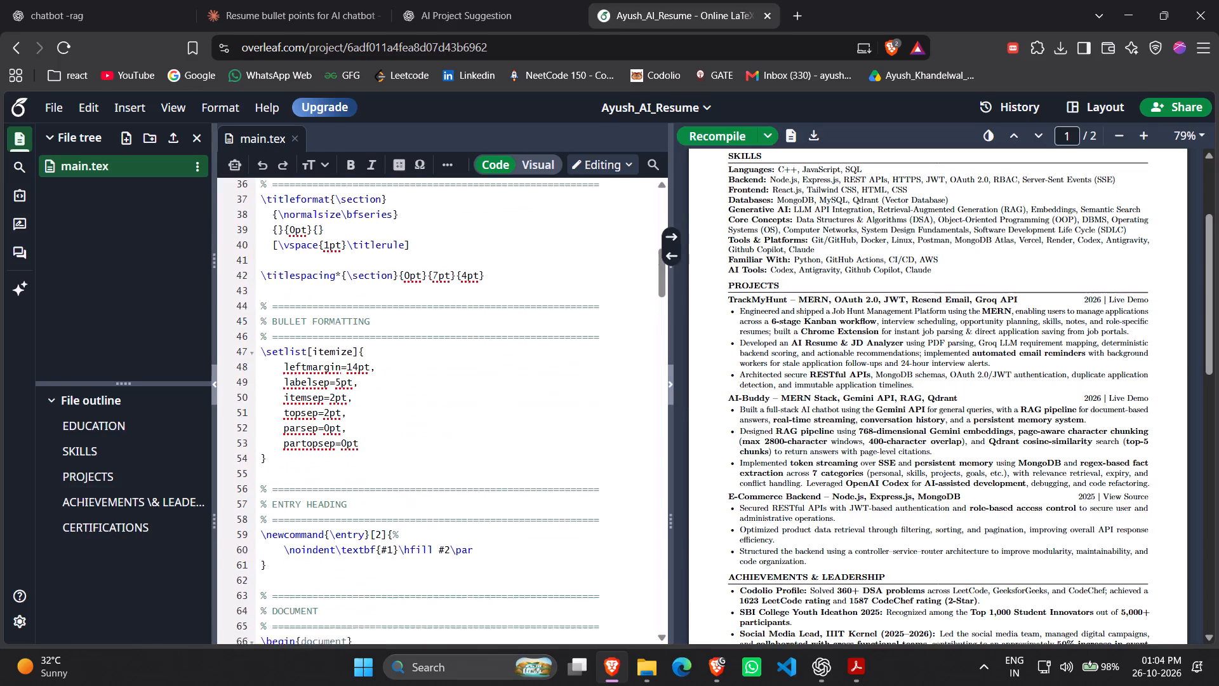
scroll(526, 481, down, 18)
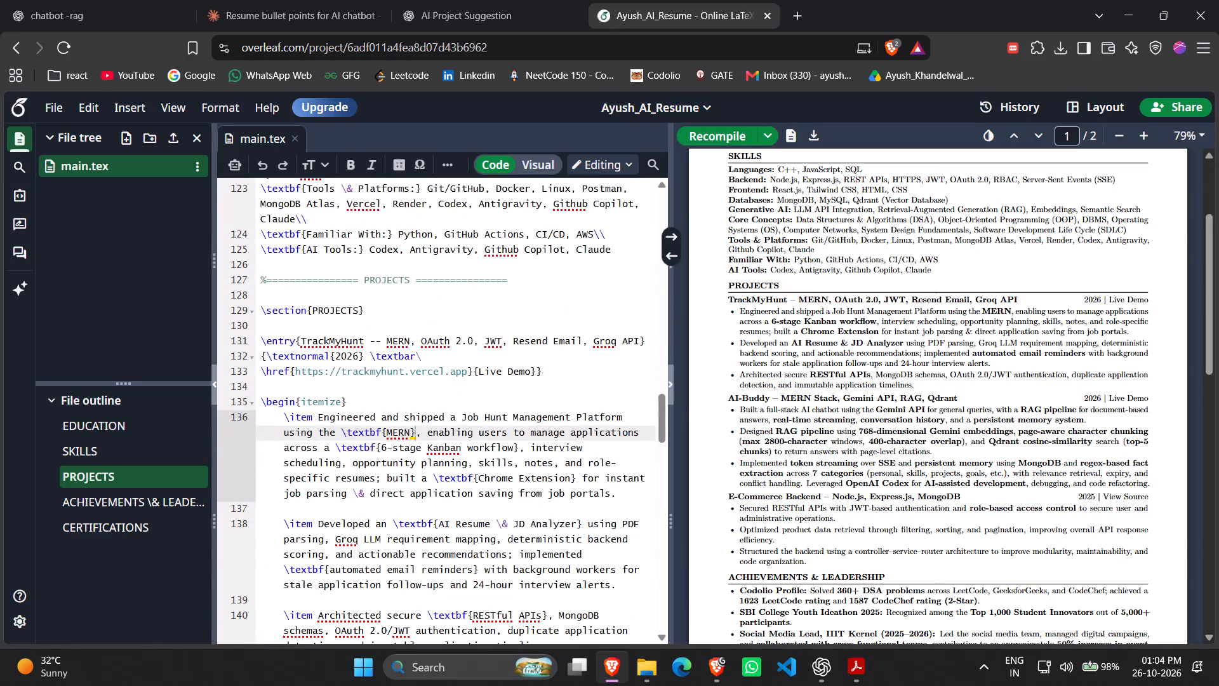
scroll(526, 478, up, 2)
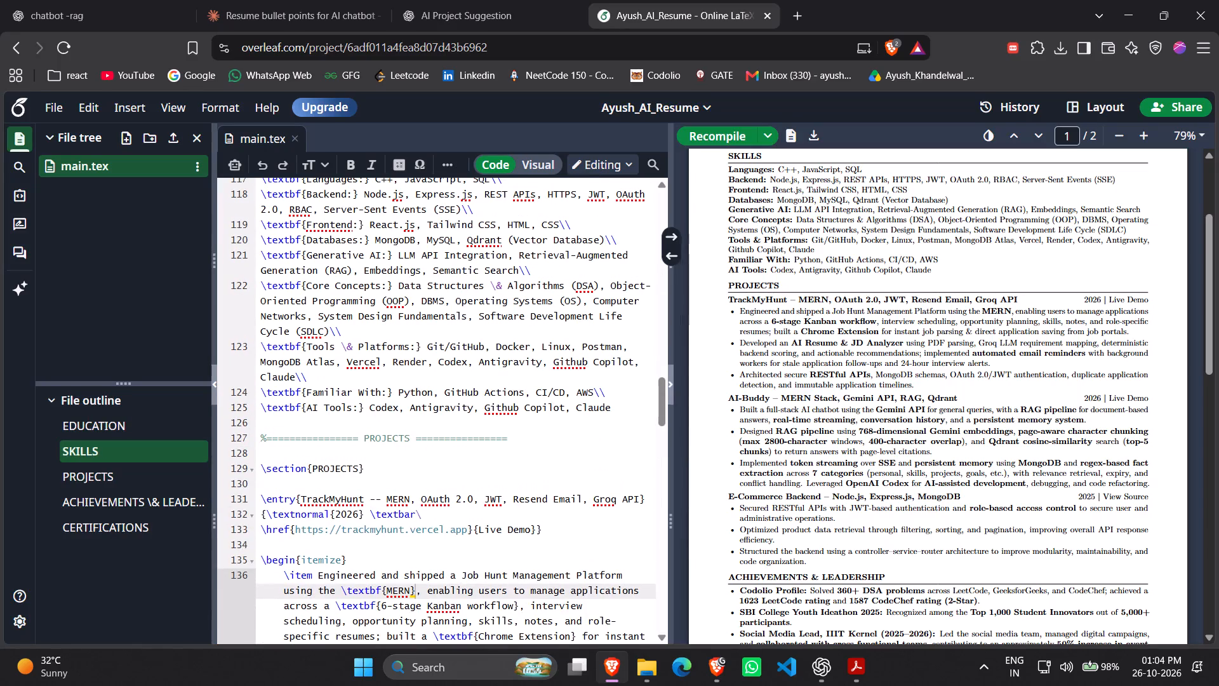
drag(427, 360, 296, 380)
key(BackSpace)
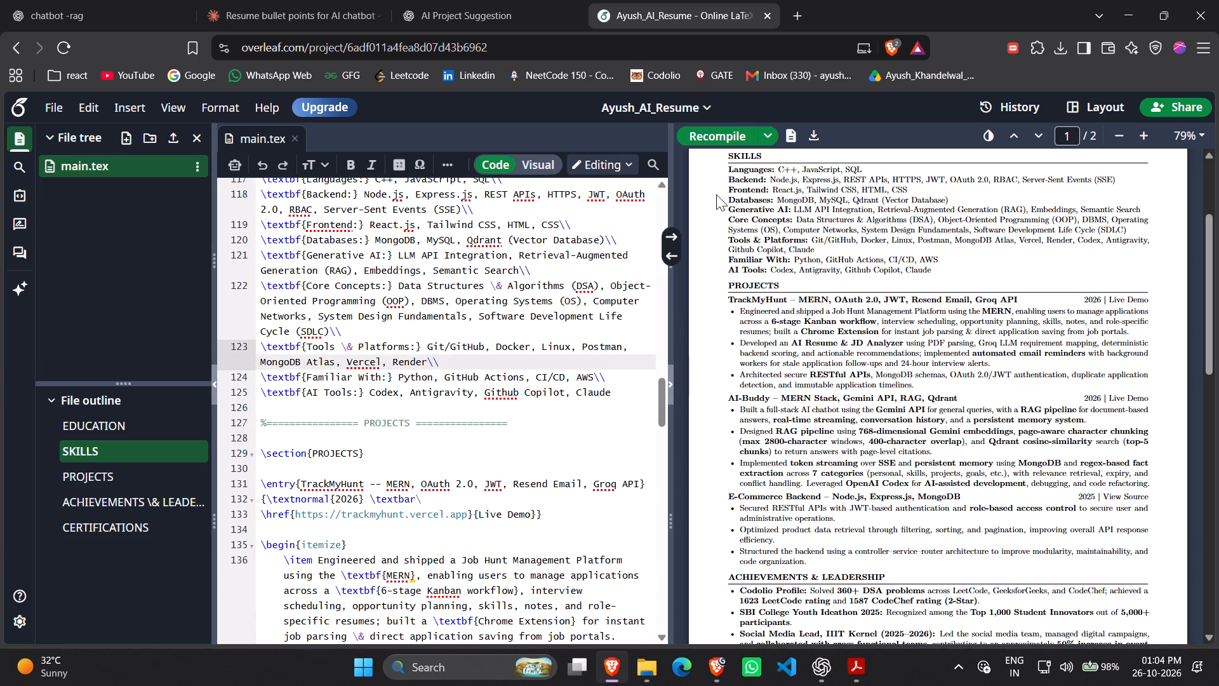
click(715, 142)
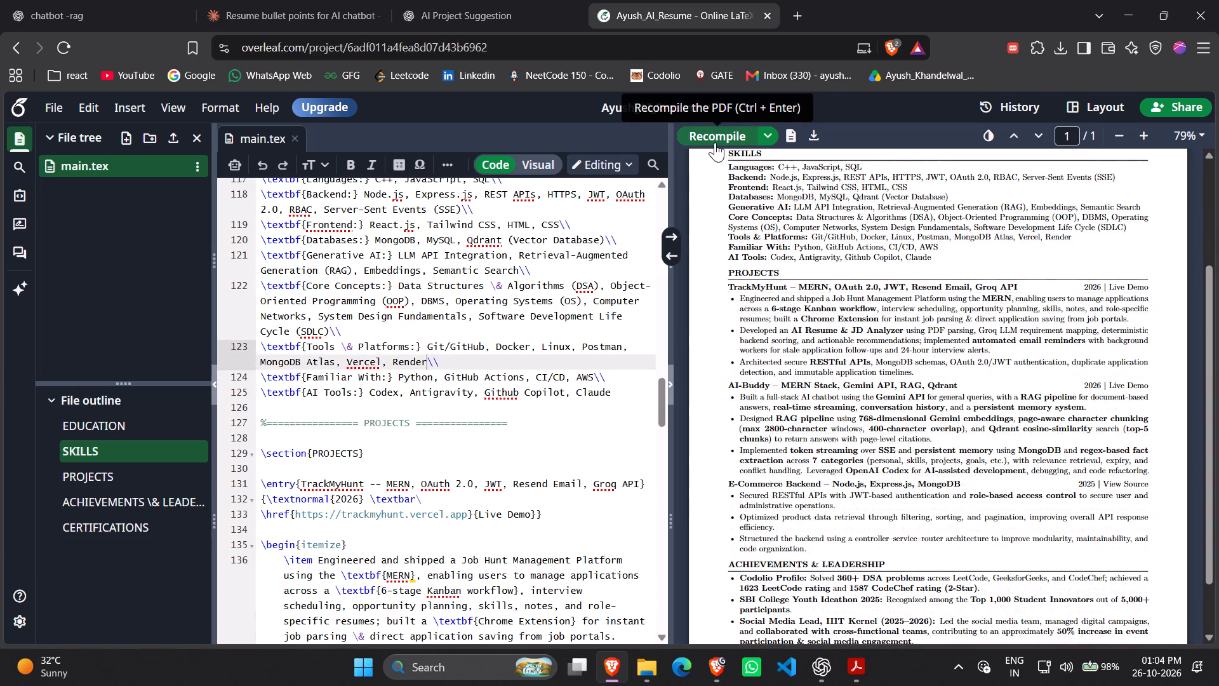
scroll(929, 506, down, 5)
scroll(930, 509, up, 3)
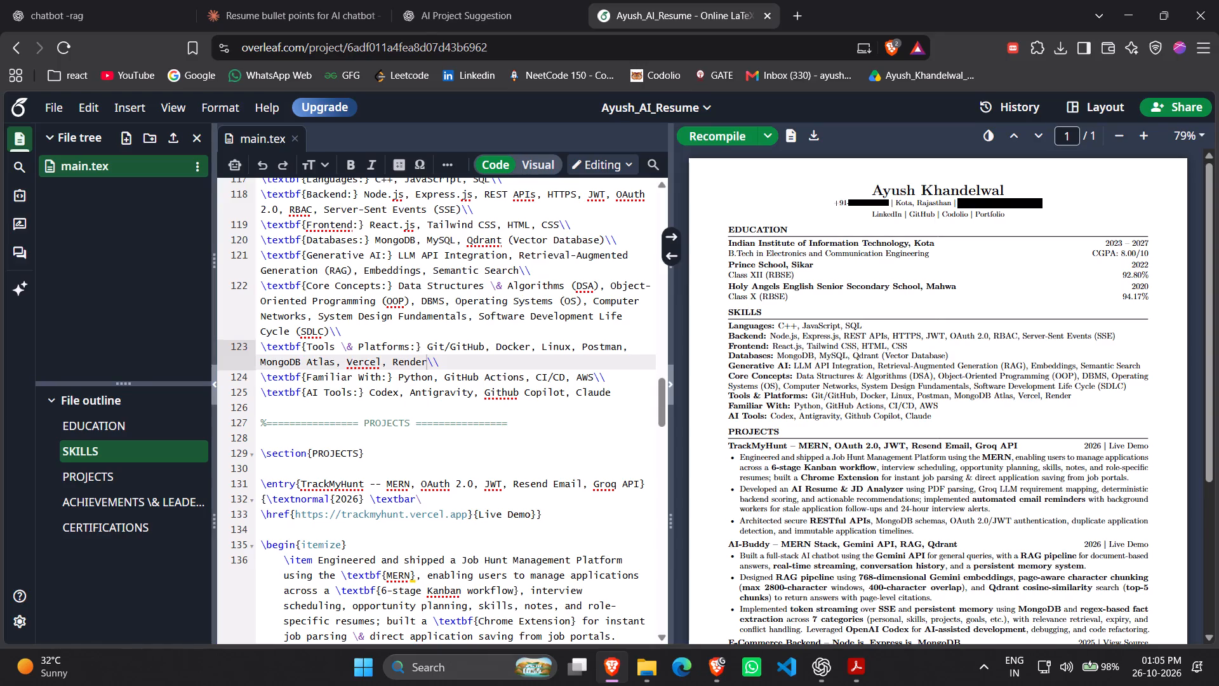
scroll(933, 509, down, 3)
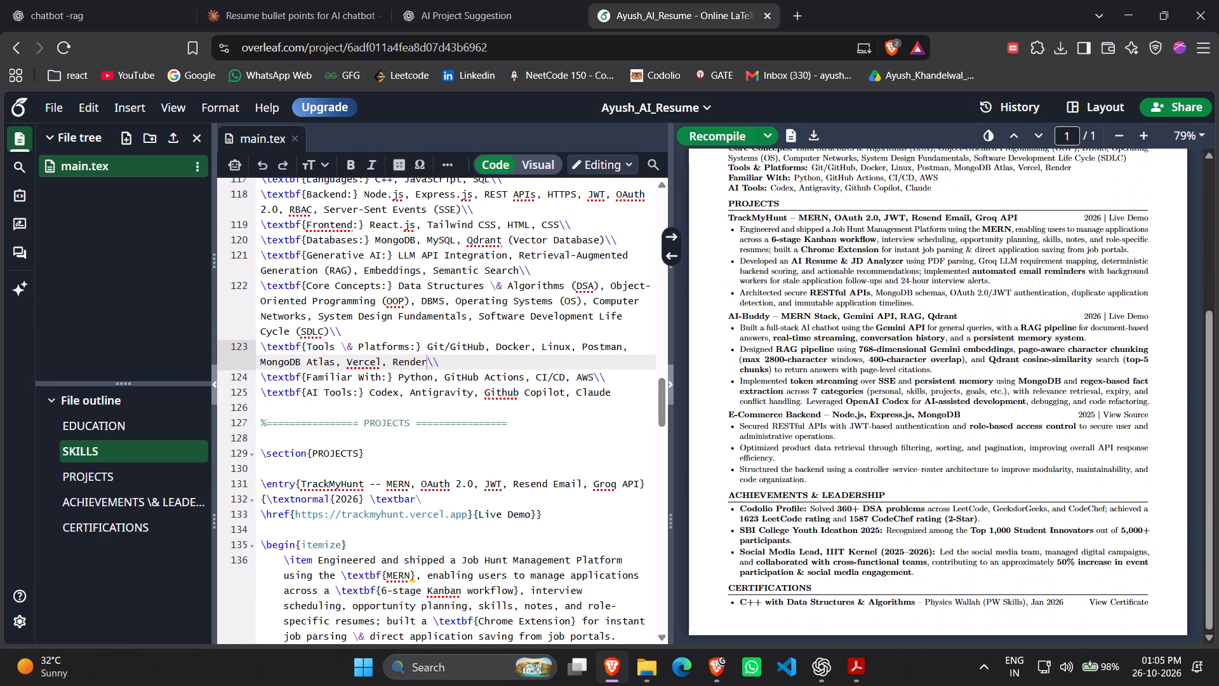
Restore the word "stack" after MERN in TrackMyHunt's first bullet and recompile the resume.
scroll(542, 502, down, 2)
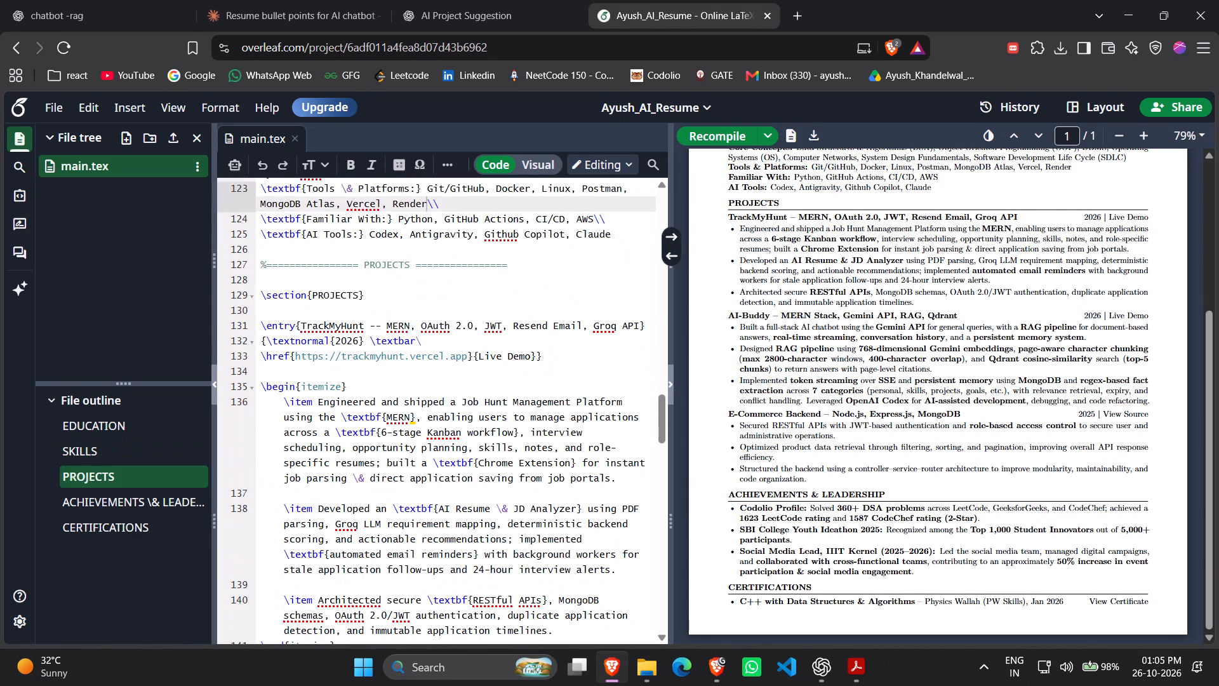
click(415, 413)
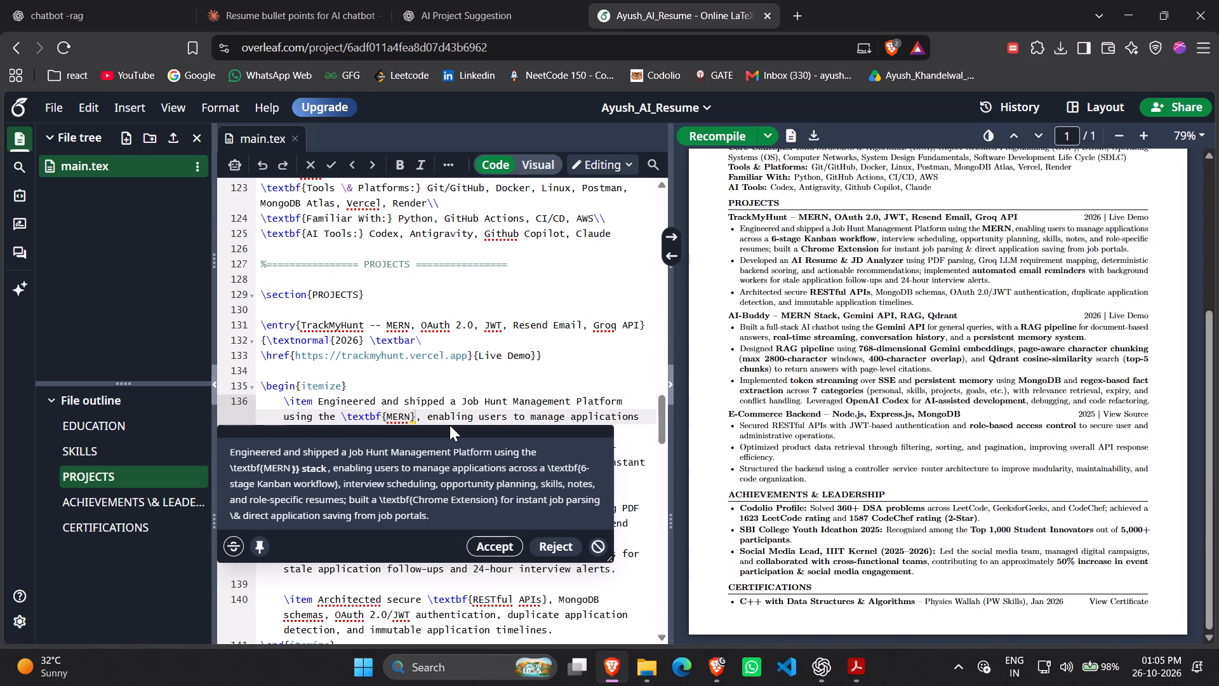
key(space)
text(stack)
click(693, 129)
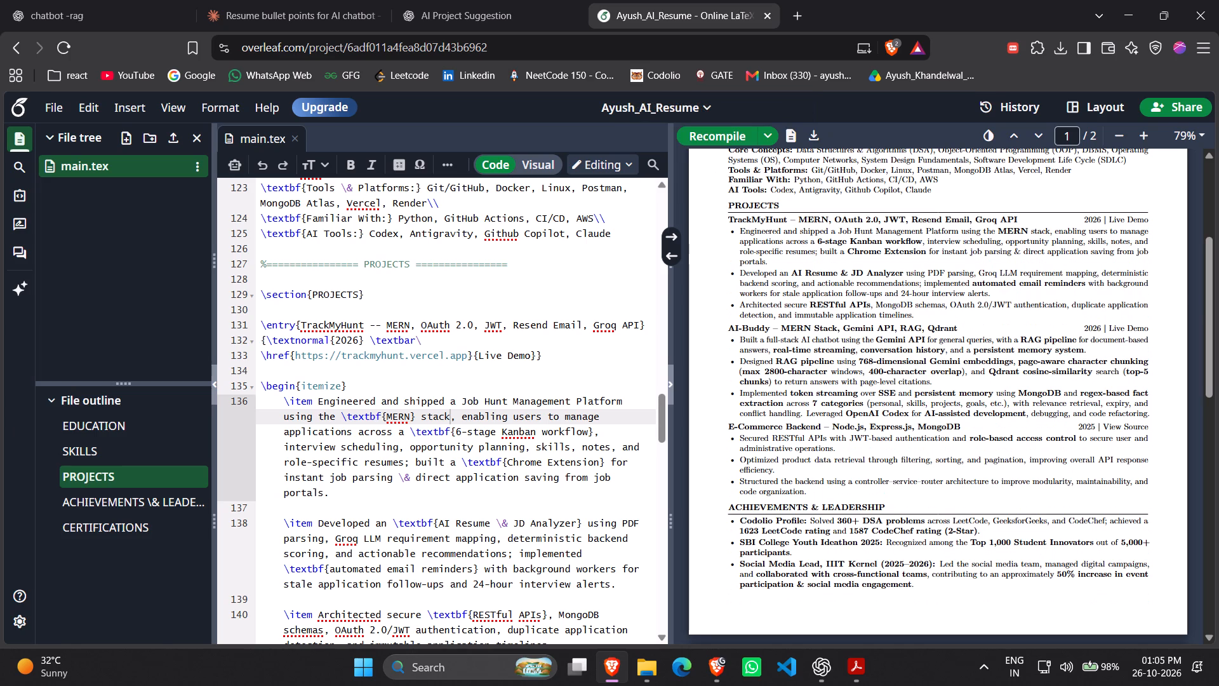
Shorten the E-Commerce Backend bullet on product data retrieval by deleting the word "efficiency" so it ends with "API response".
scroll(550, 588, down, 4)
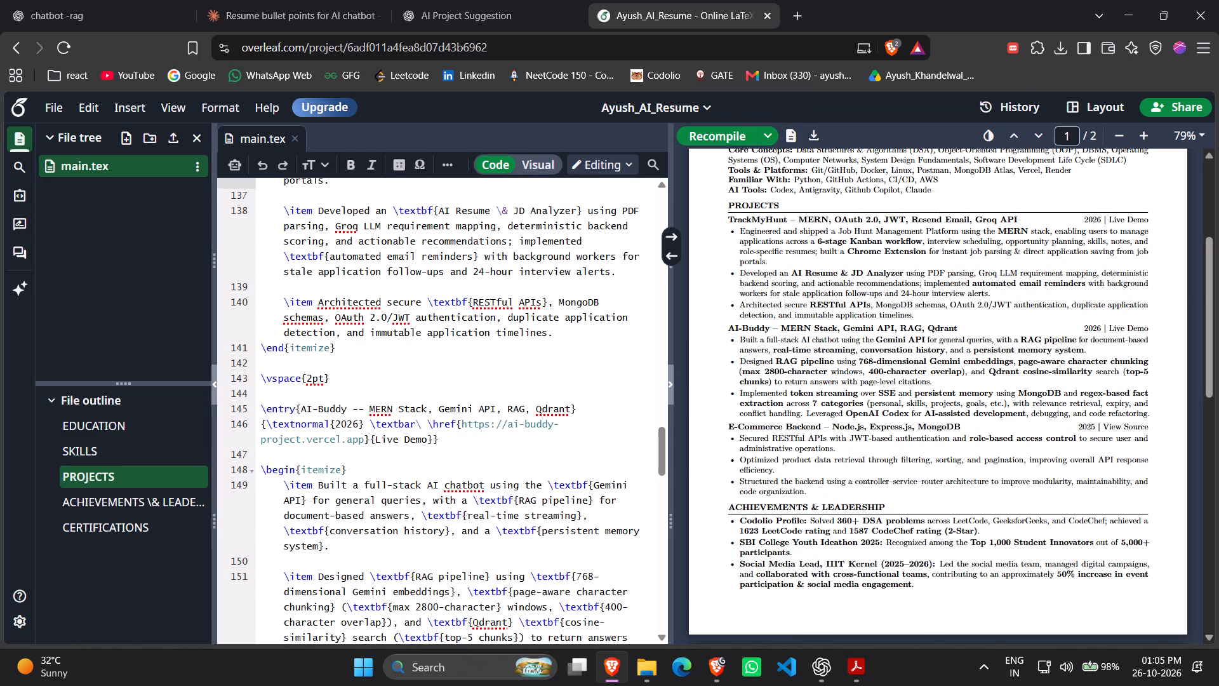
scroll(510, 461, down, 8)
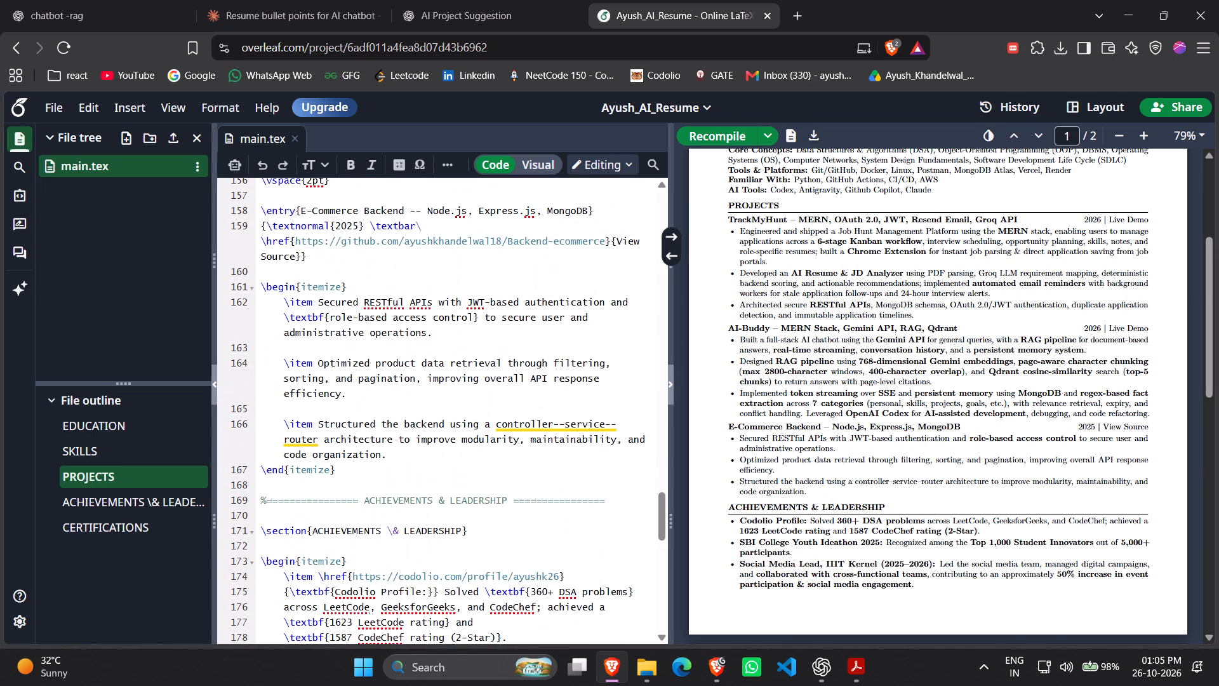
click(341, 390)
key(BackSpace)
key(BackSpace)
key(BackSpace)
key(BackSpace)
key(BackSpace)
key(BackSpace)
key(BackSpace)
key(BackSpace)
key(BackSpace)
key(BackSpace)
key(BackSpace)
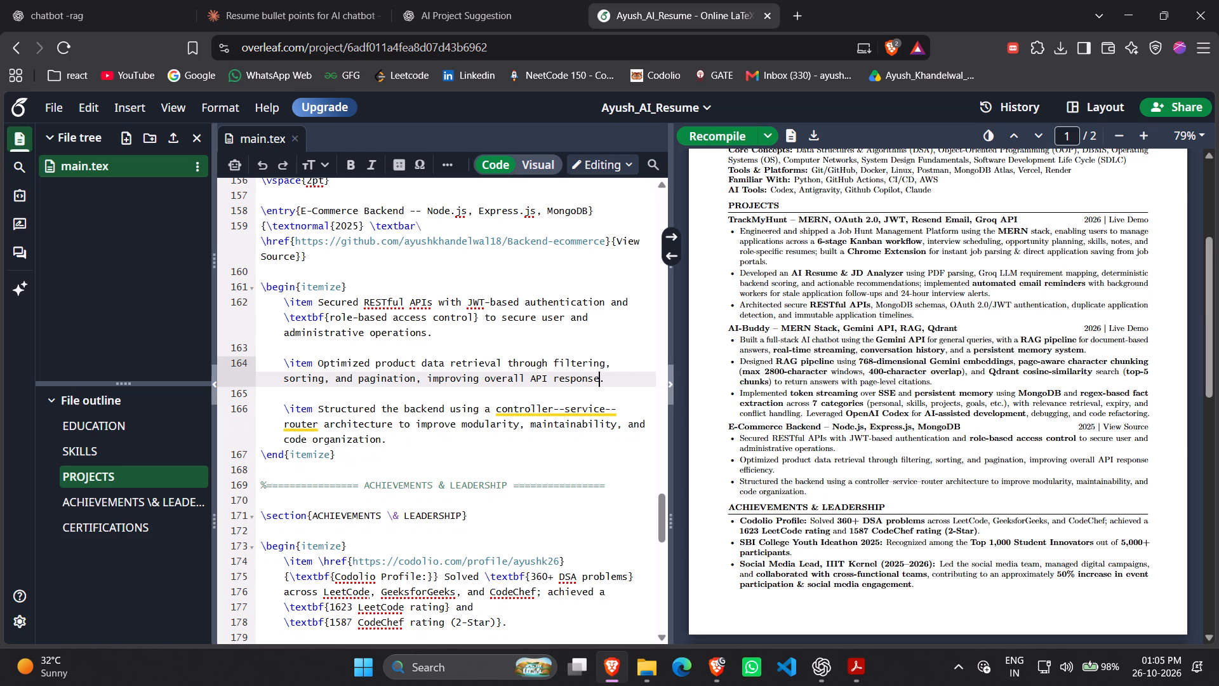
Recompile the resume and check the whole PDF preview from the header to the CERTIFICATIONS section.
click(713, 145)
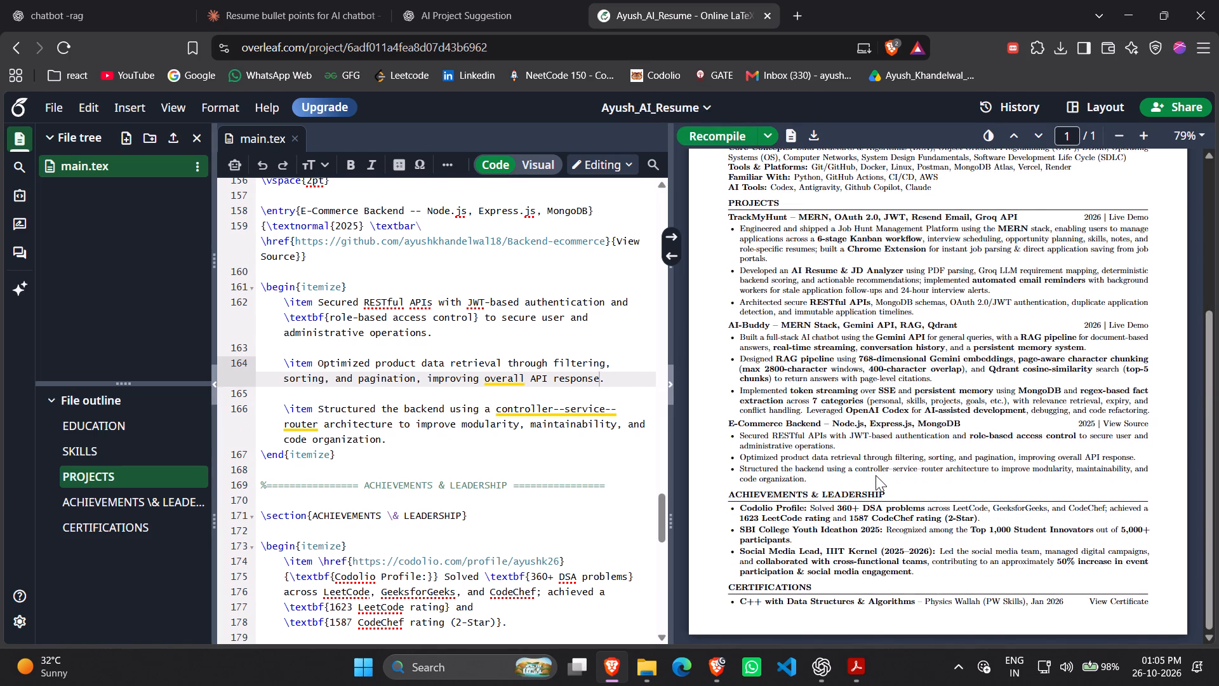
scroll(945, 415, down, 4)
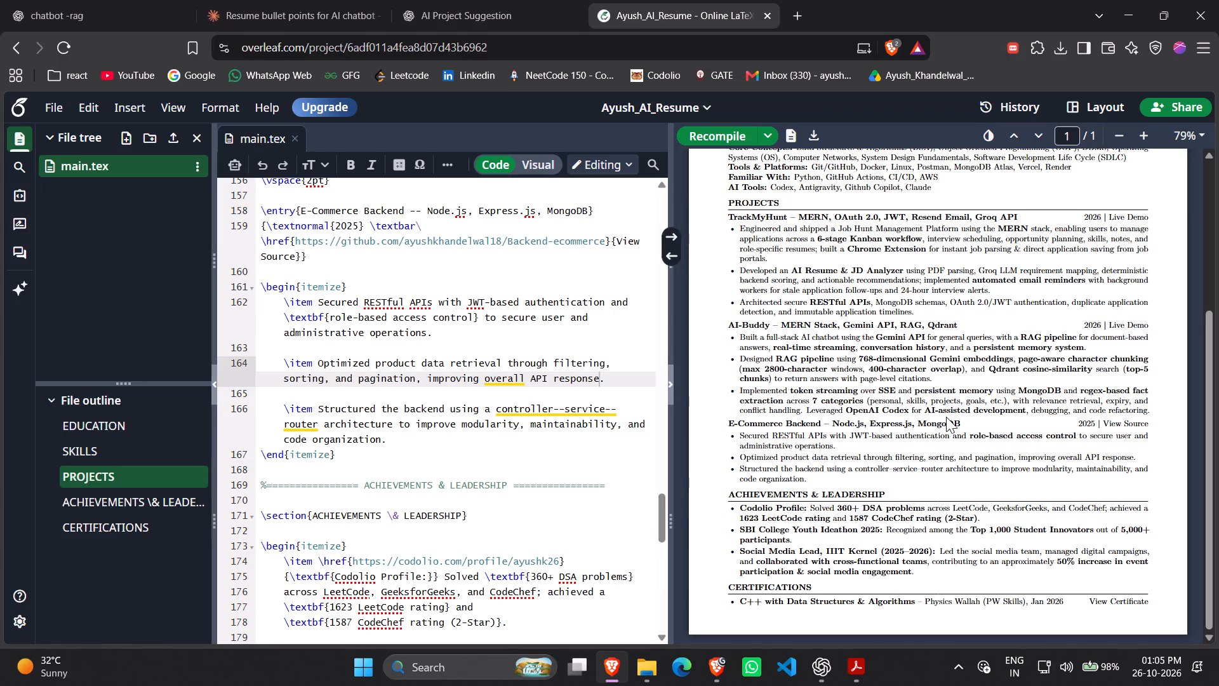
scroll(957, 448, up, 4)
scroll(960, 453, down, 3)
scroll(960, 453, up, 2)
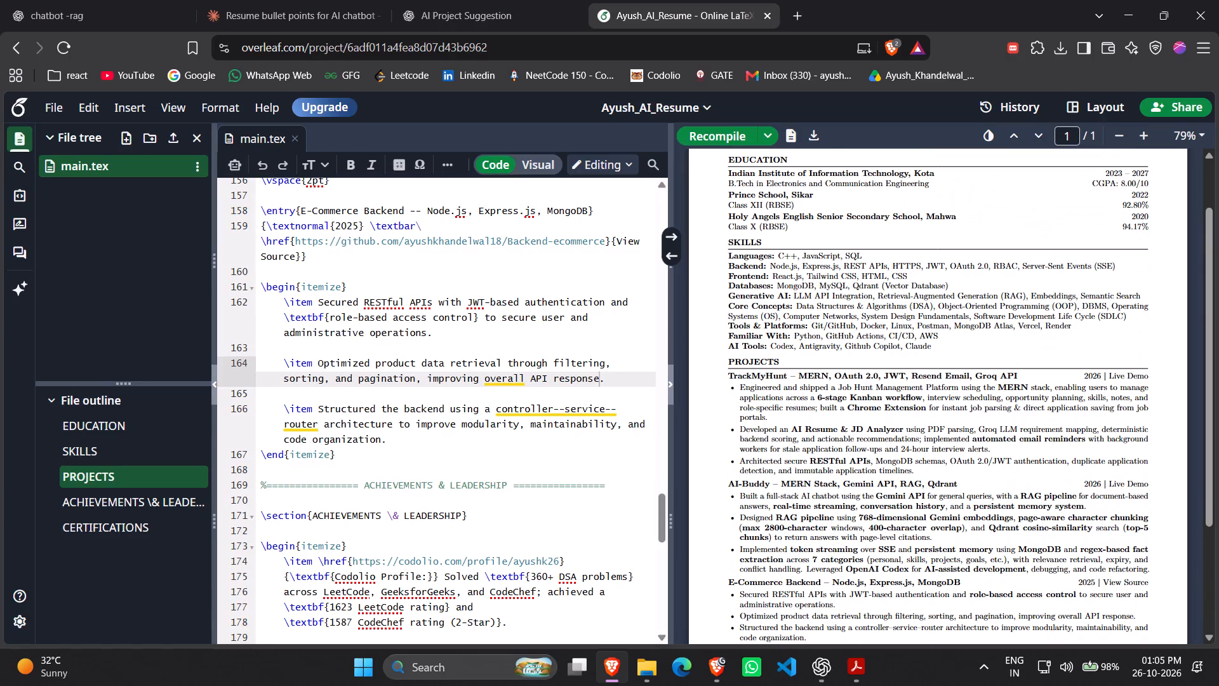
scroll(960, 453, down, 3)
scroll(960, 453, up, 6)
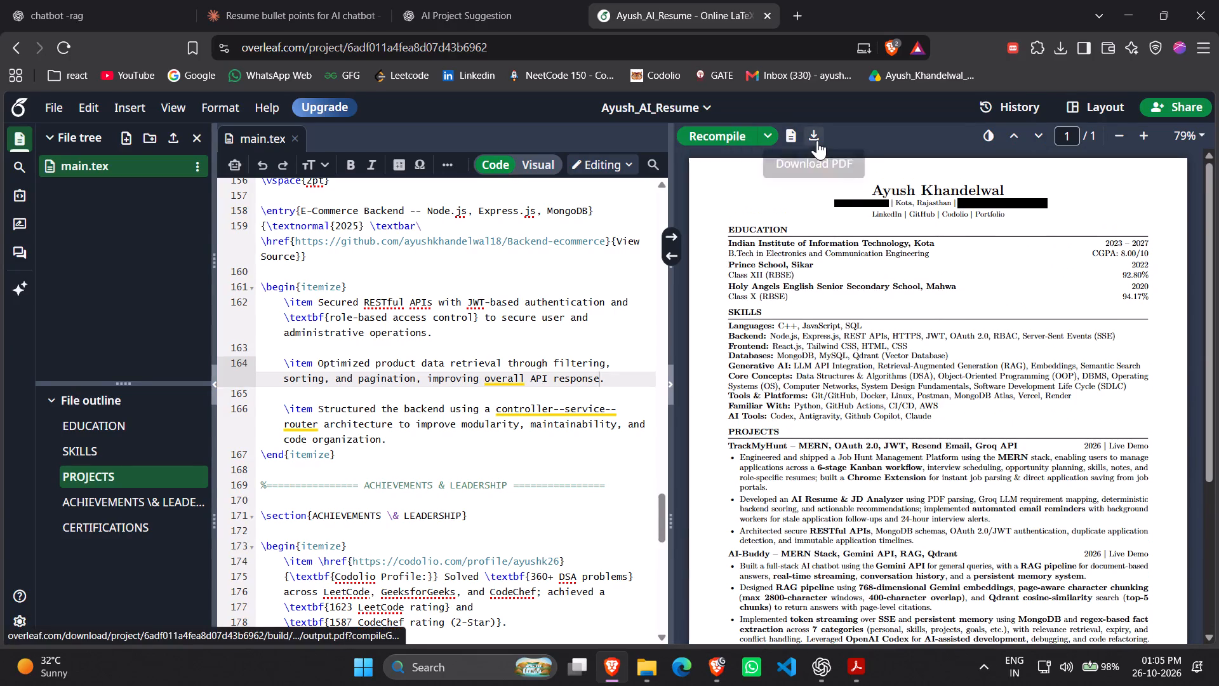
Download the compiled resume PDF and save it as Ayush_AI_Resume in the RESUME > NEW folder.
click(817, 140)
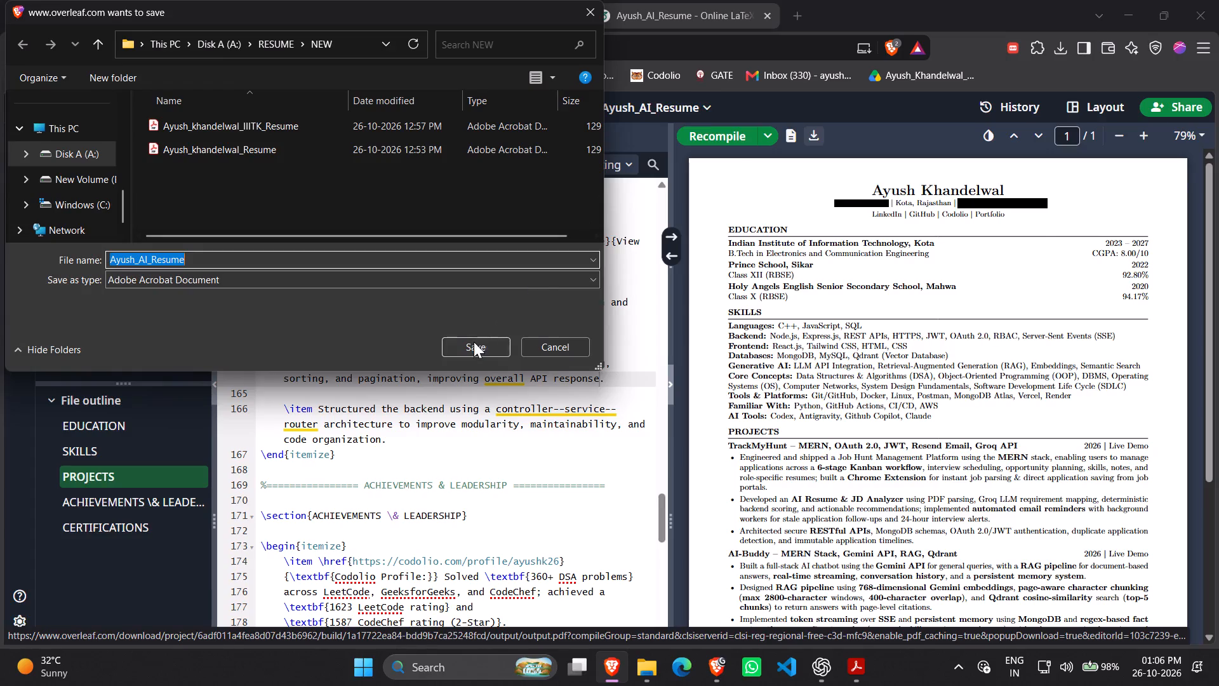
click(474, 347)
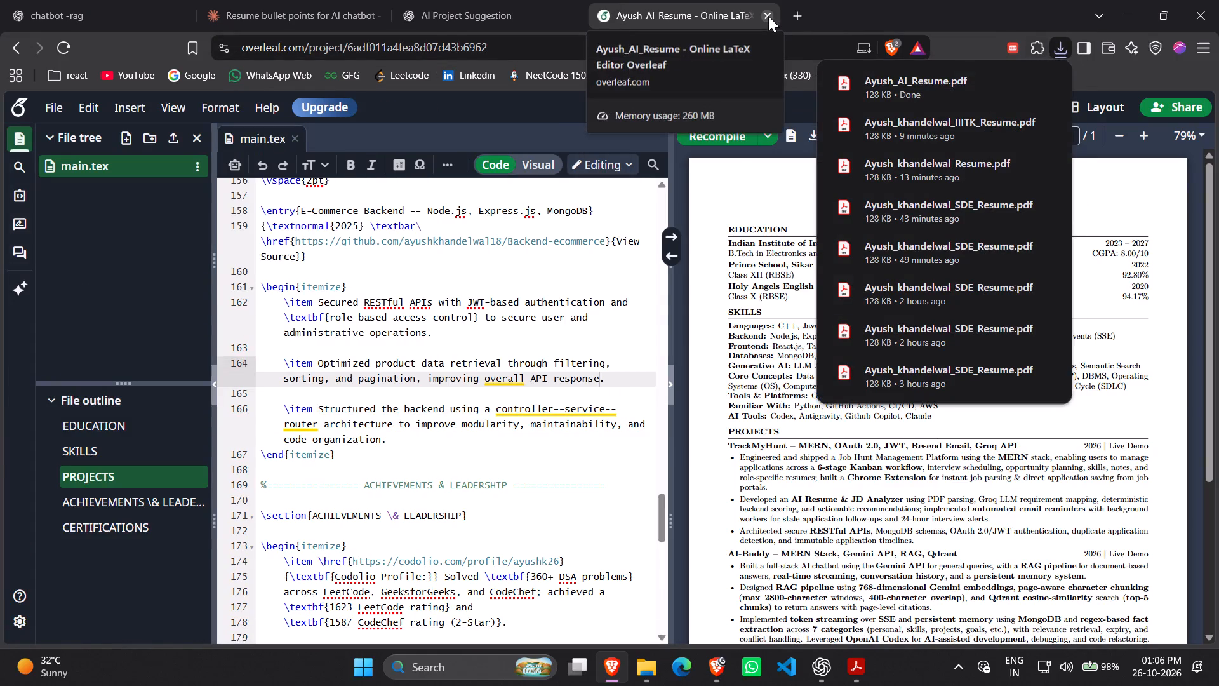
click(840, 15)
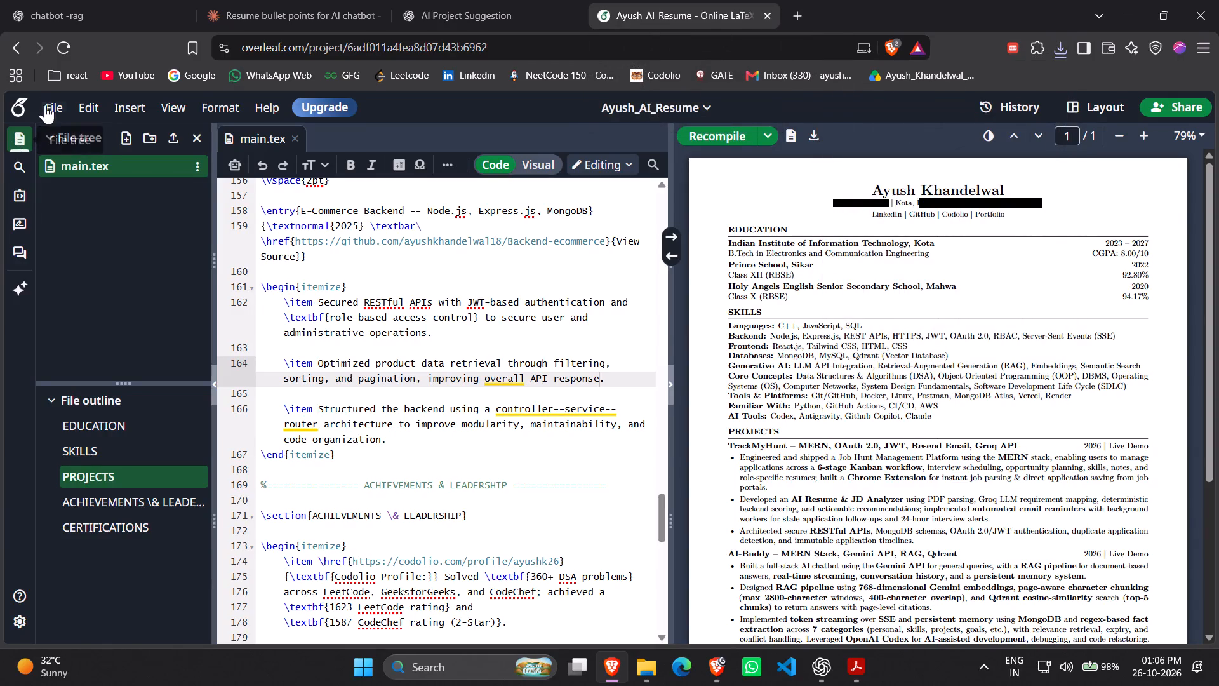
Return to the project list, duplicate the latest general Resume project (not the AI or IIITK one) as Ayush_Product_Resume, and open the copy.
click(29, 131)
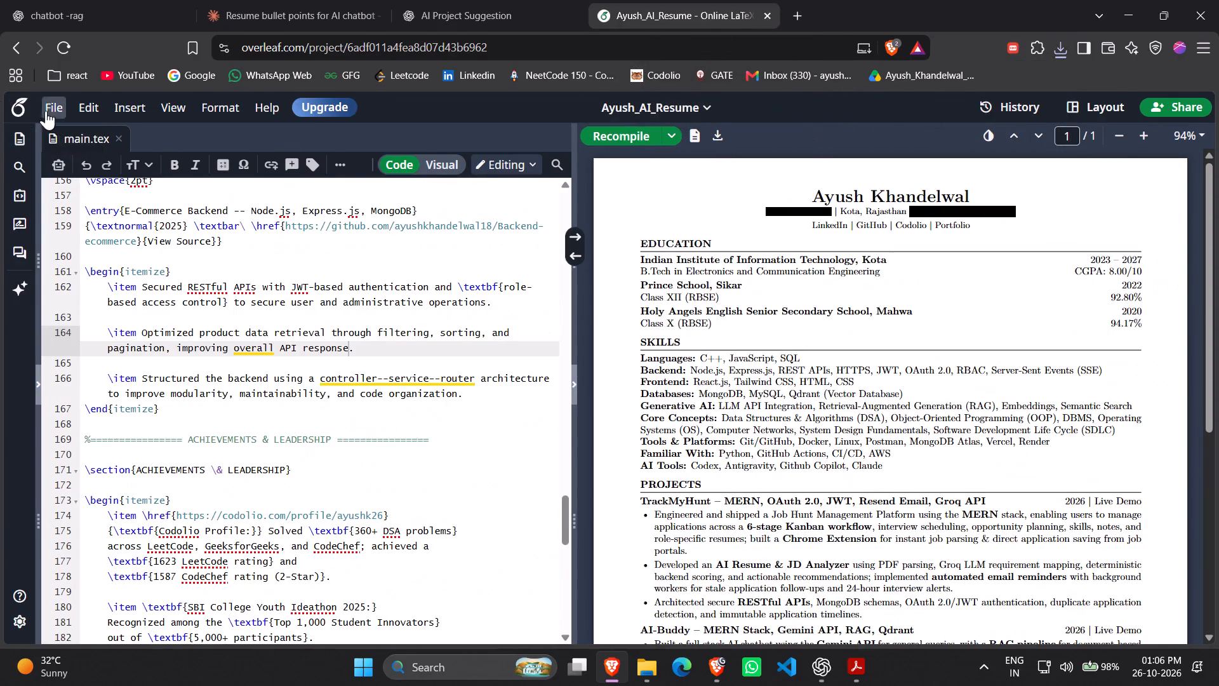
click(0, 101)
click(15, 108)
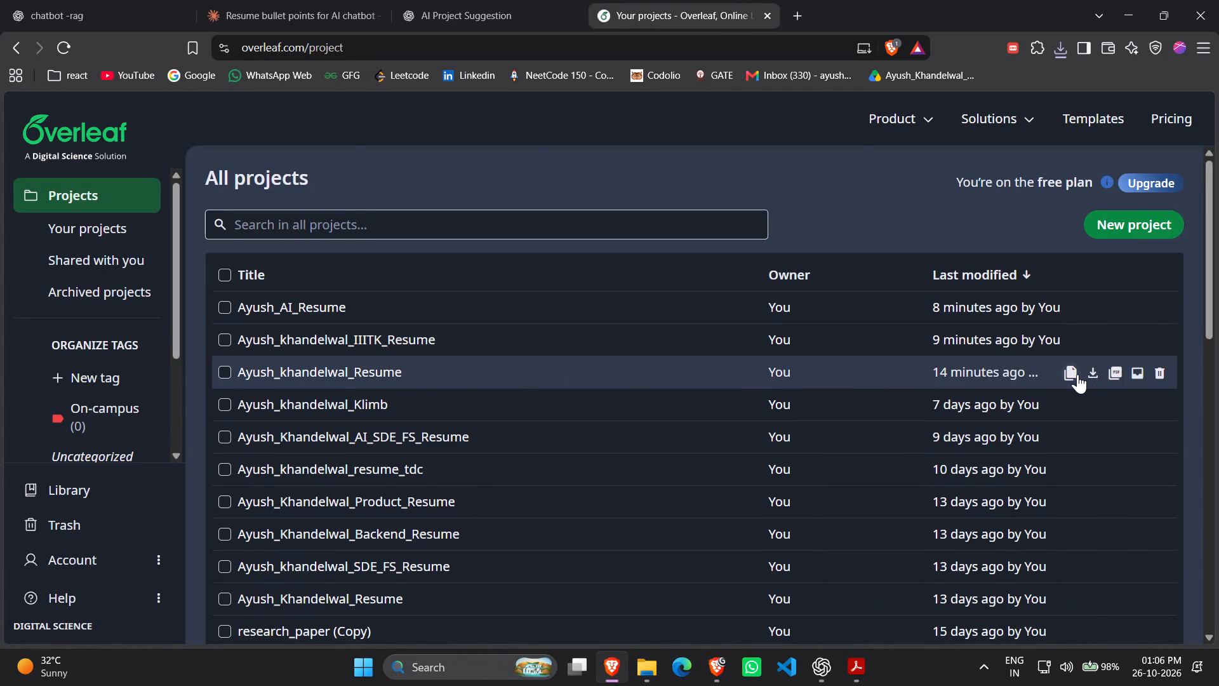
click(1077, 374)
drag(608, 215, 480, 206)
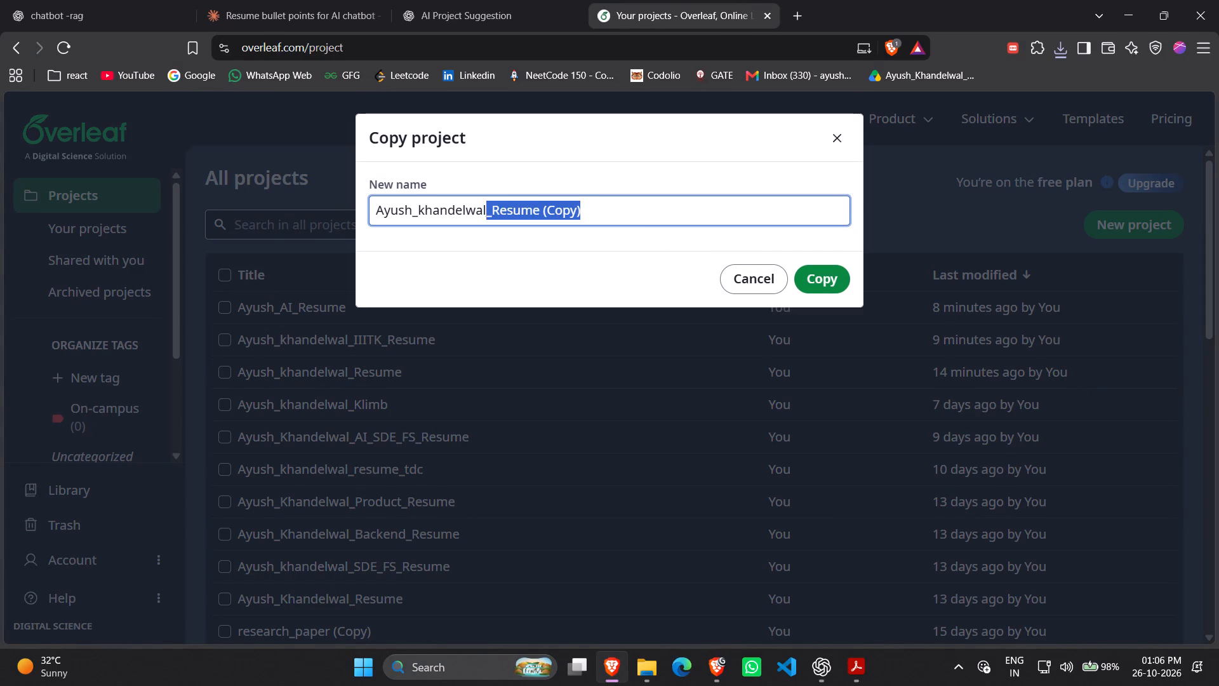
drag(480, 206, 421, 210)
key(BackSpace)
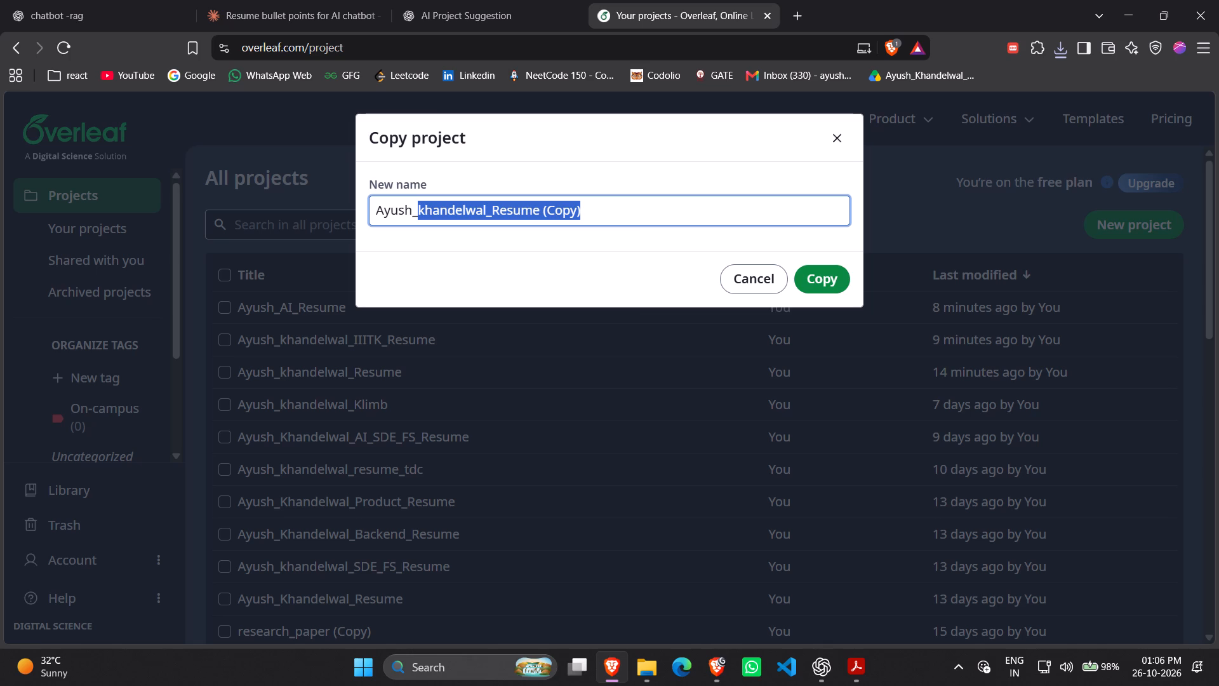
text(Pro)
text(duct)
key(space)
key(BackSpace)
text(_Resume)
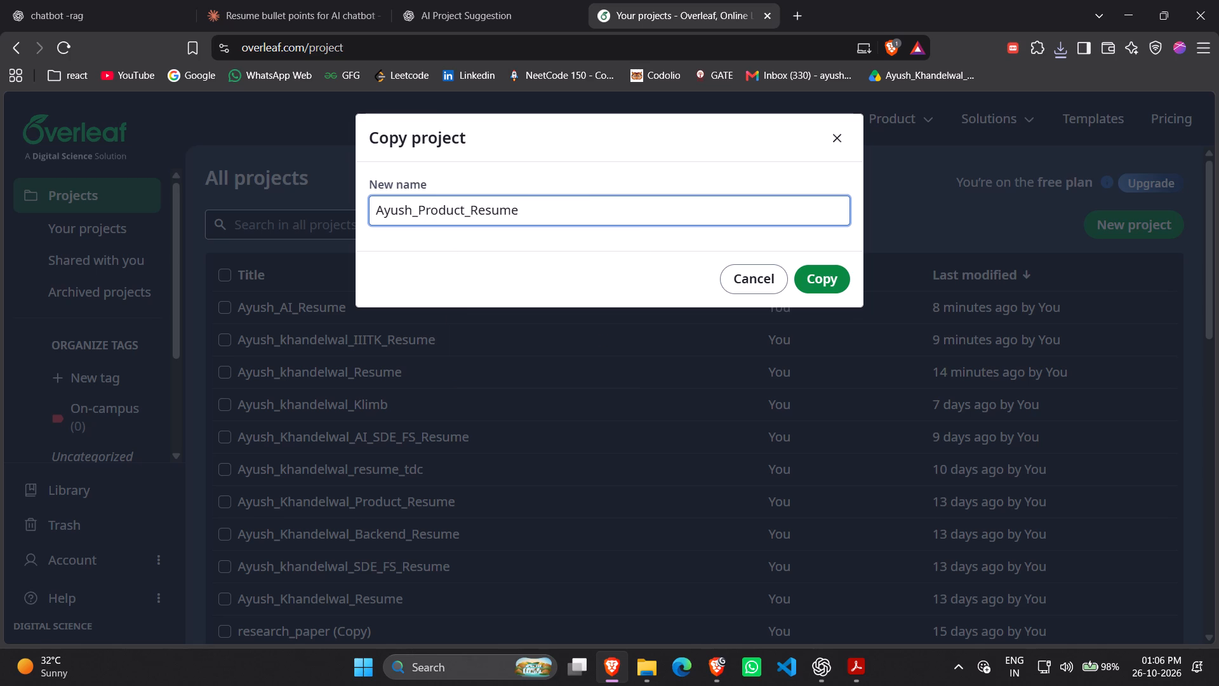
click(820, 278)
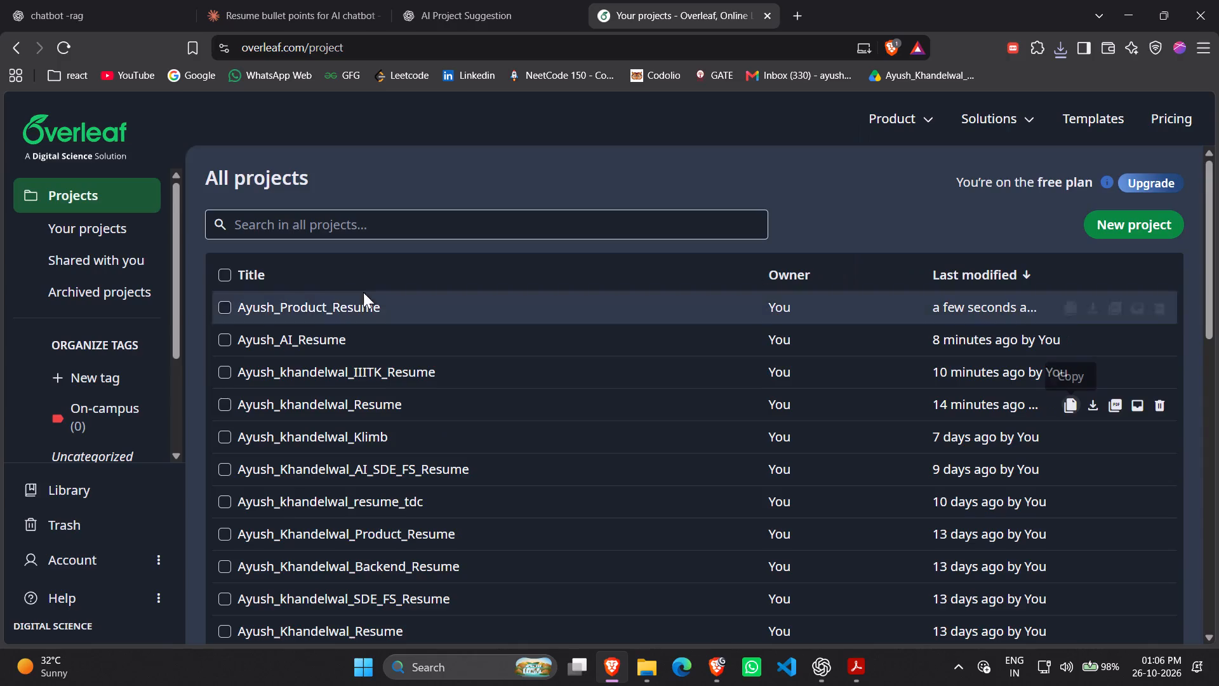
click(326, 300)
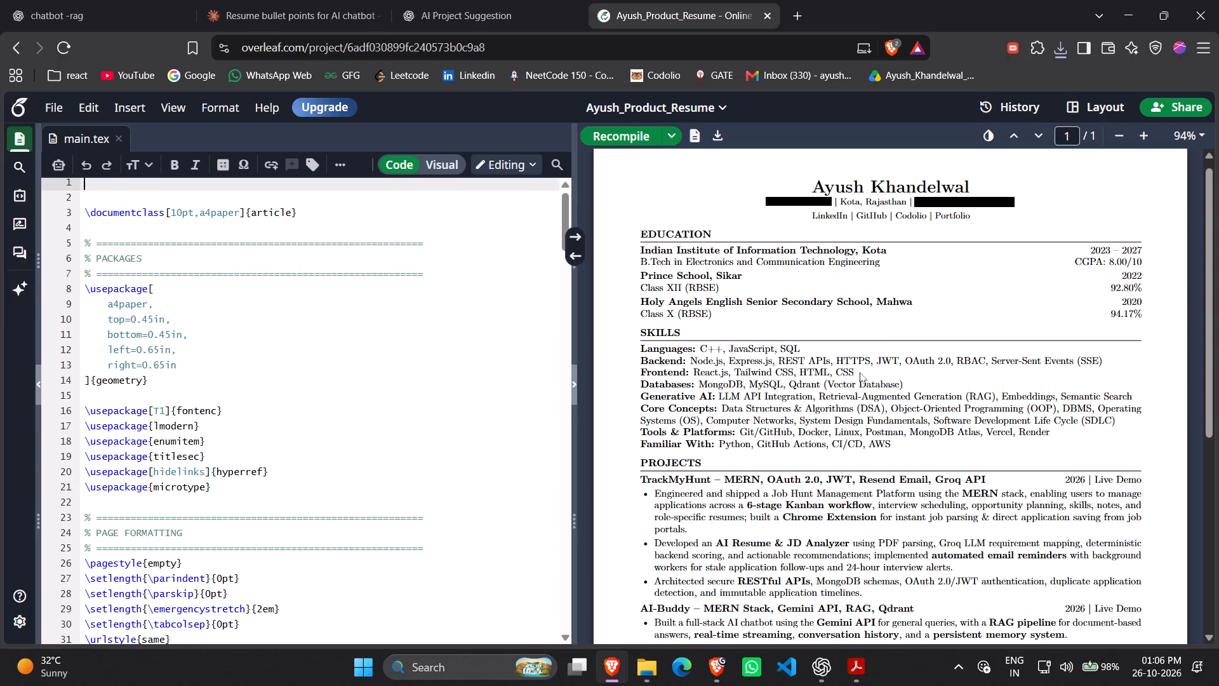
Find Overleaf through a web search in a new browser tab and open the older Product_Resume project from 13 days ago.
click(794, 18)
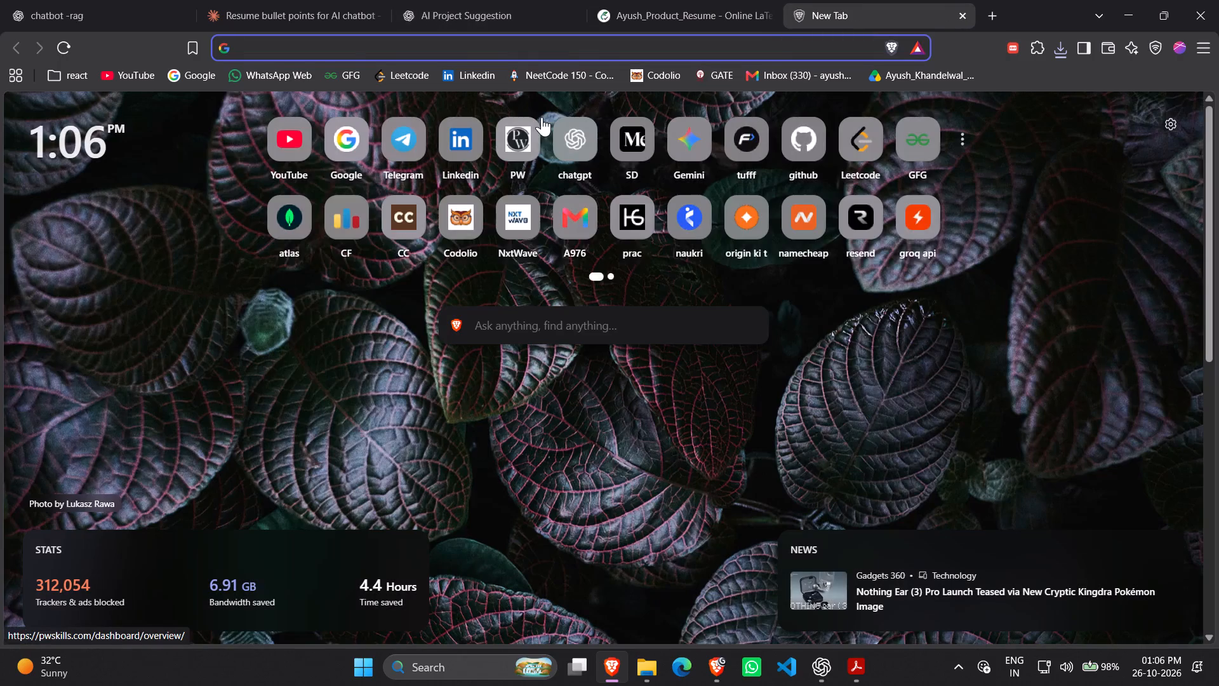
text(ov)
text(rl)
key(BackSpace)
key(BackSpace)
text(erleaf)
key(space)
key(Return)
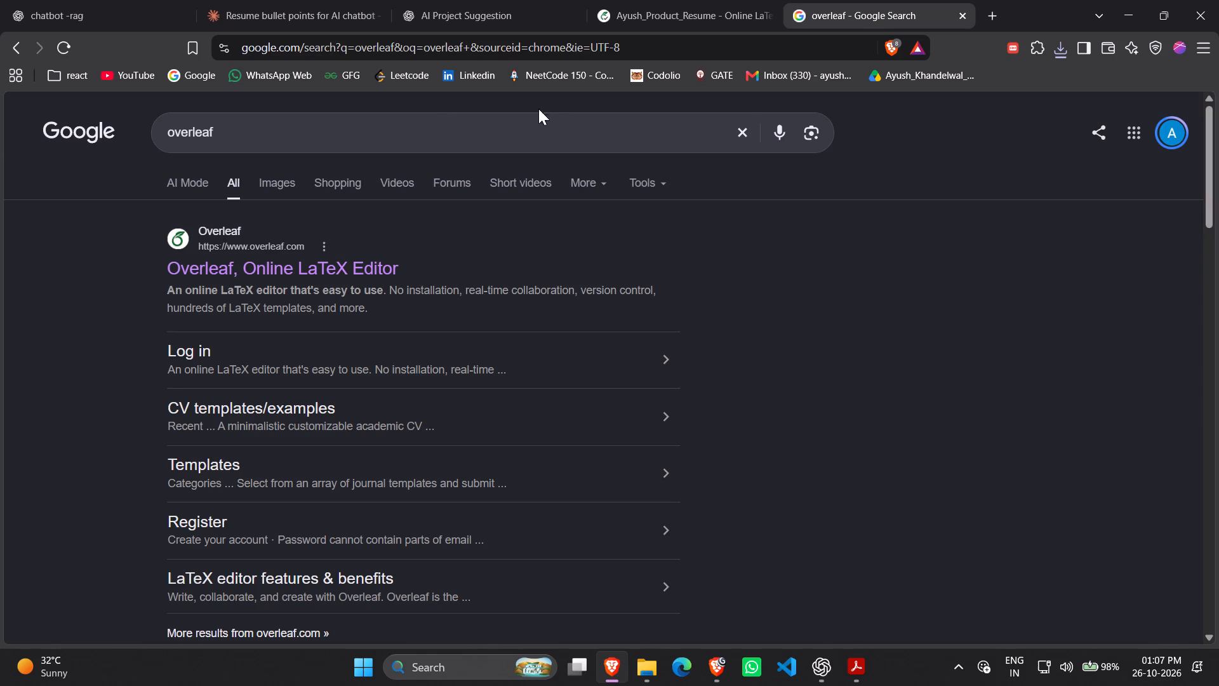
click(342, 259)
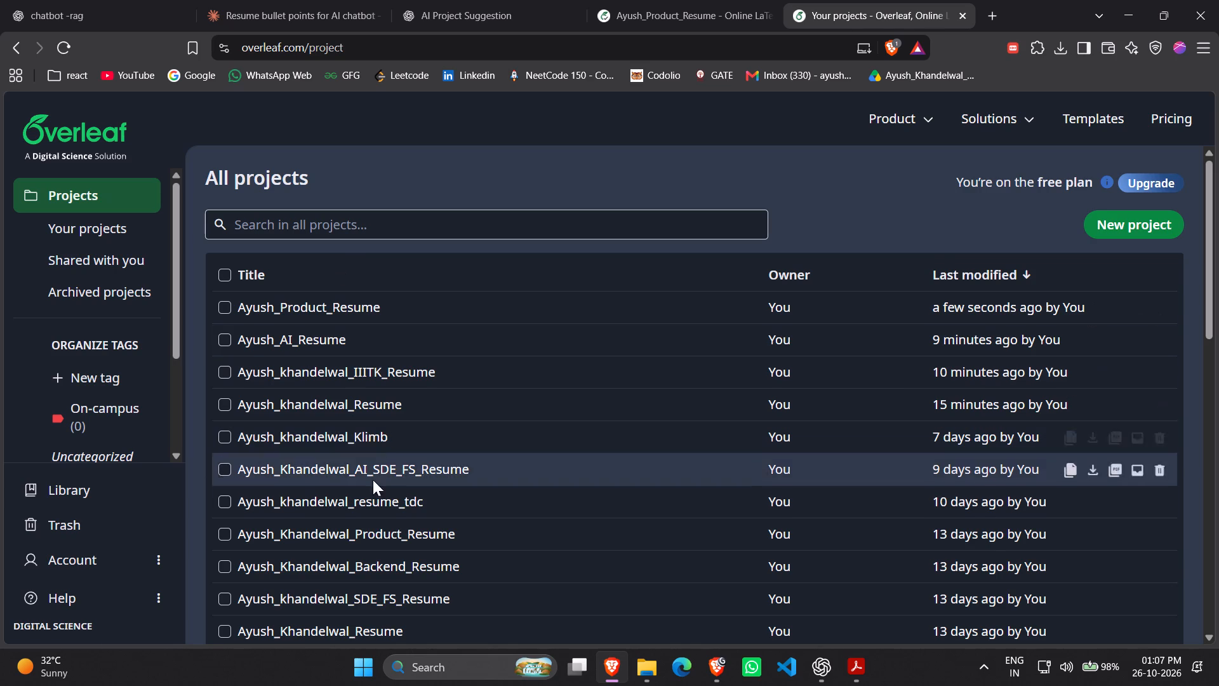
click(404, 528)
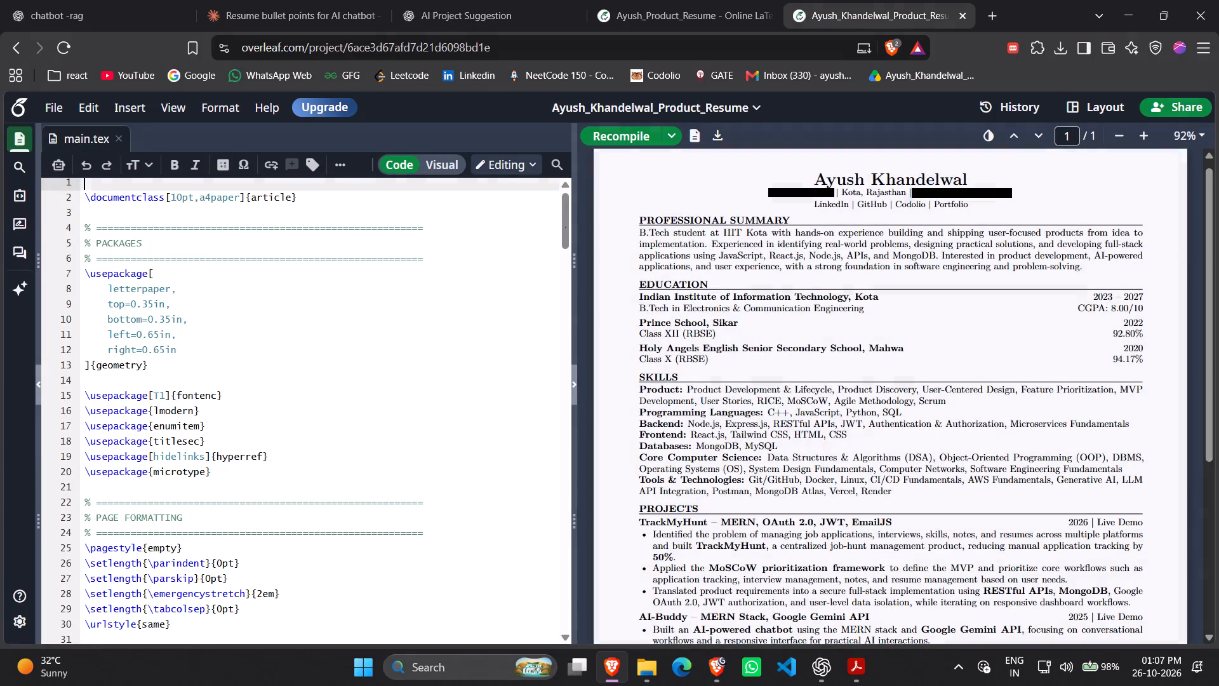
Copy the Product skills line from the older product resume's source and paste it as the first SKILLS line in Ayush_Product_Resume.
click(641, 387)
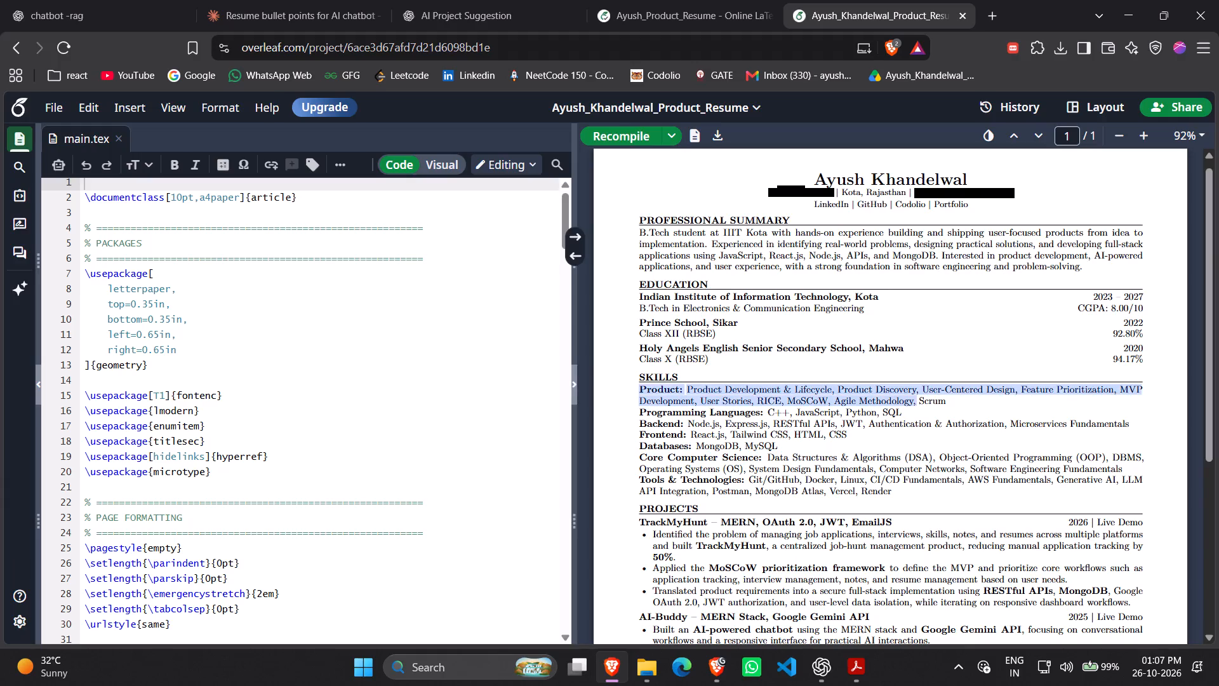
click(948, 399)
scroll(253, 352, down, 18)
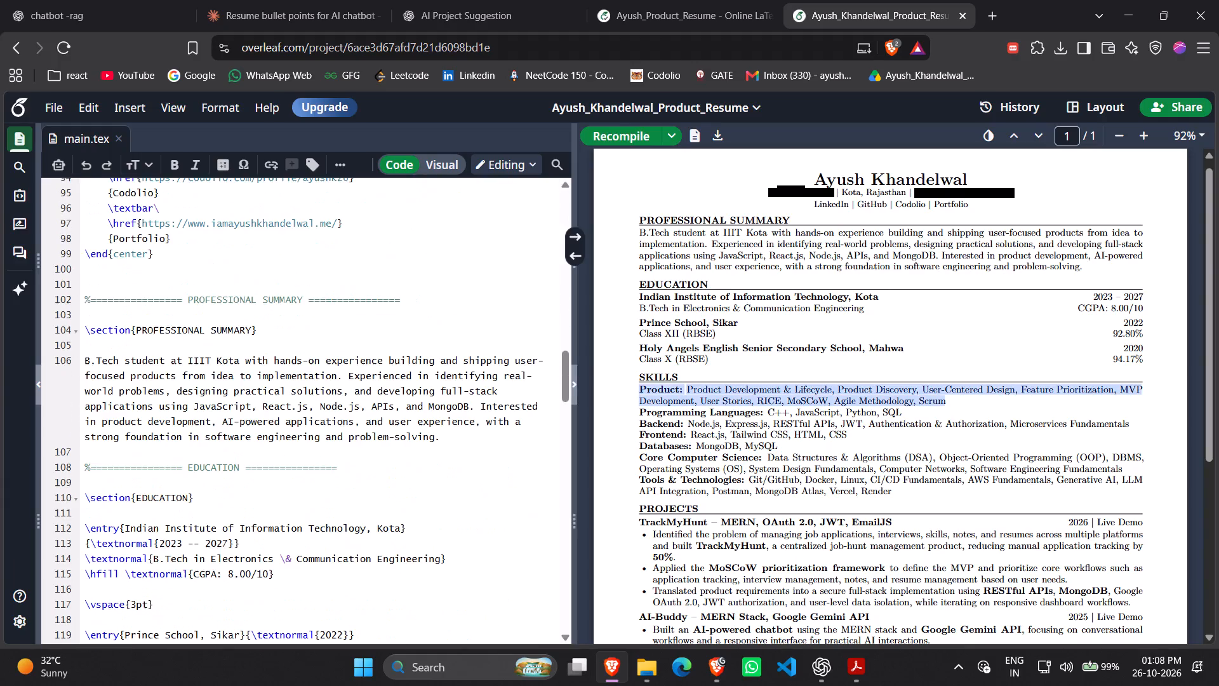
scroll(262, 351, down, 7)
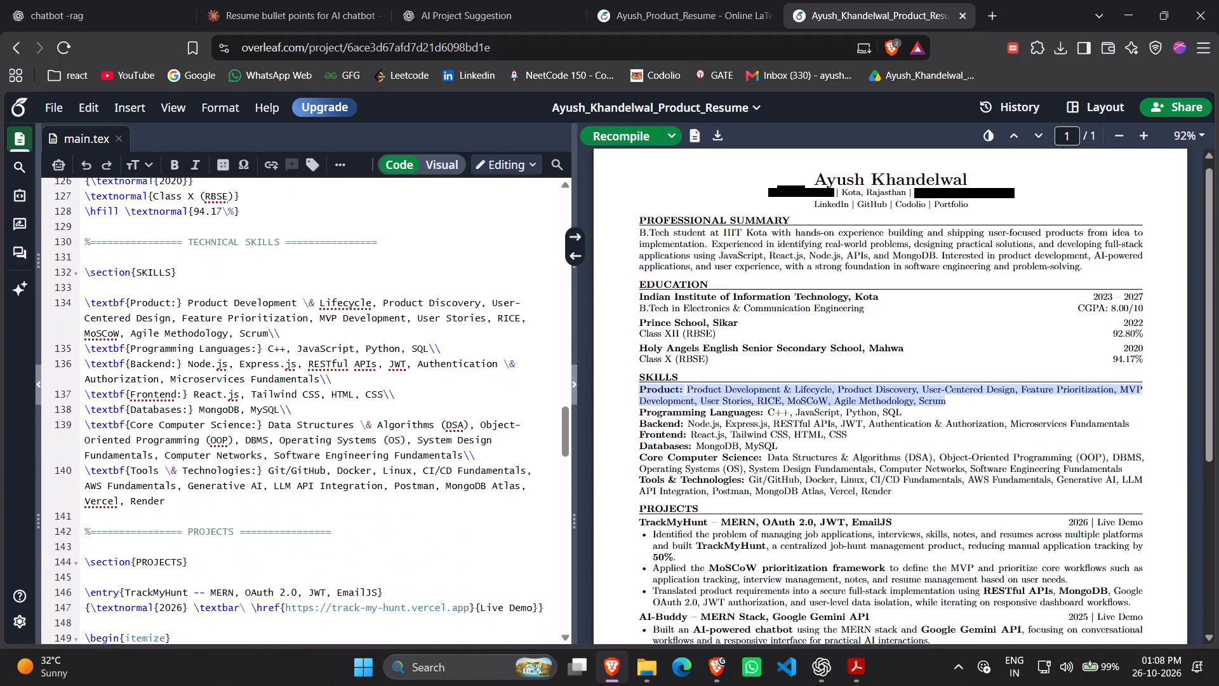
drag(86, 299, 323, 306)
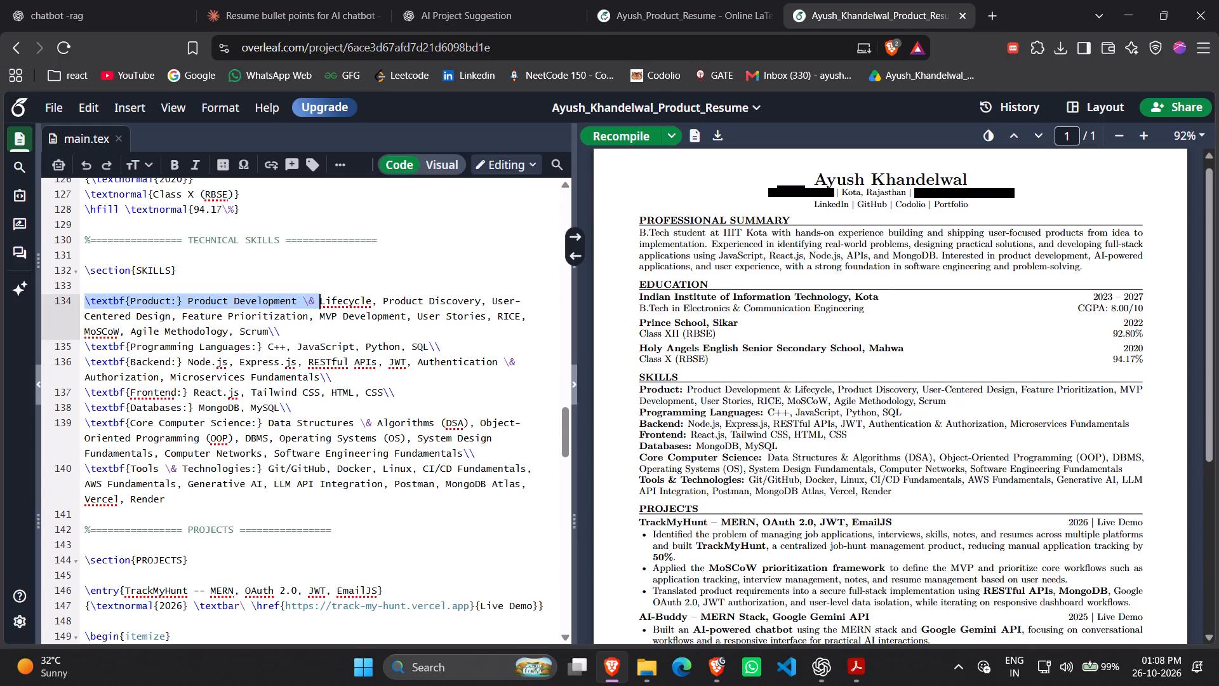
drag(323, 306, 328, 328)
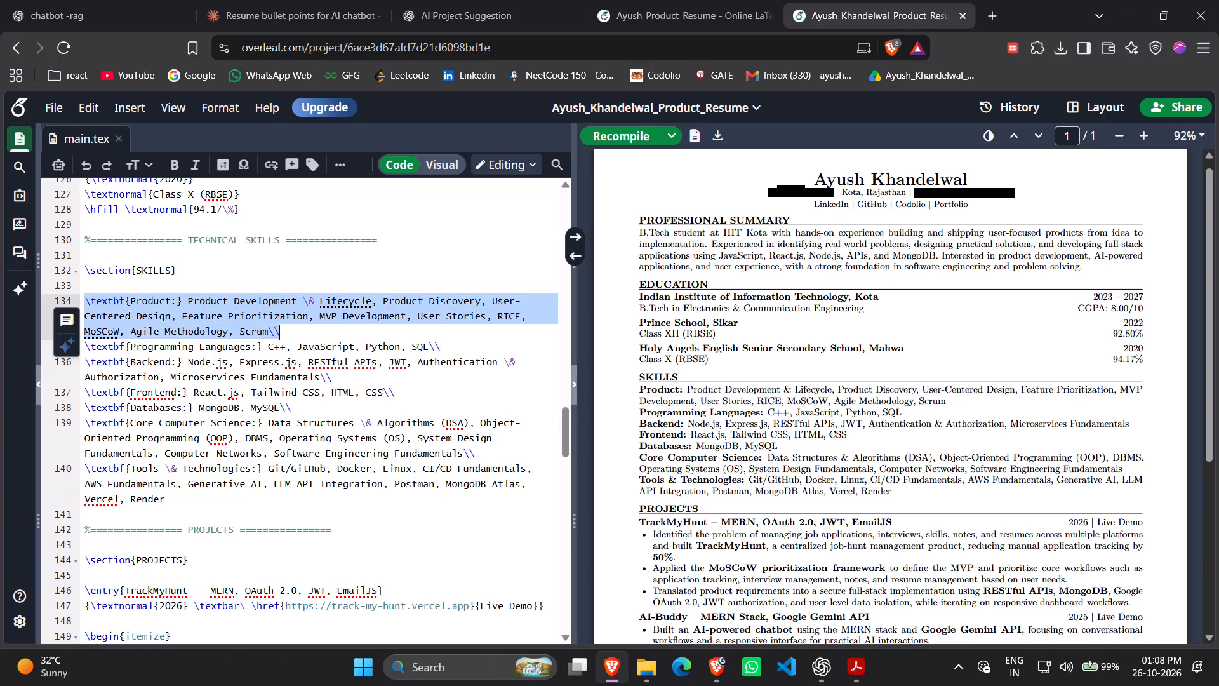
key(ctrl+c)
click(655, 0)
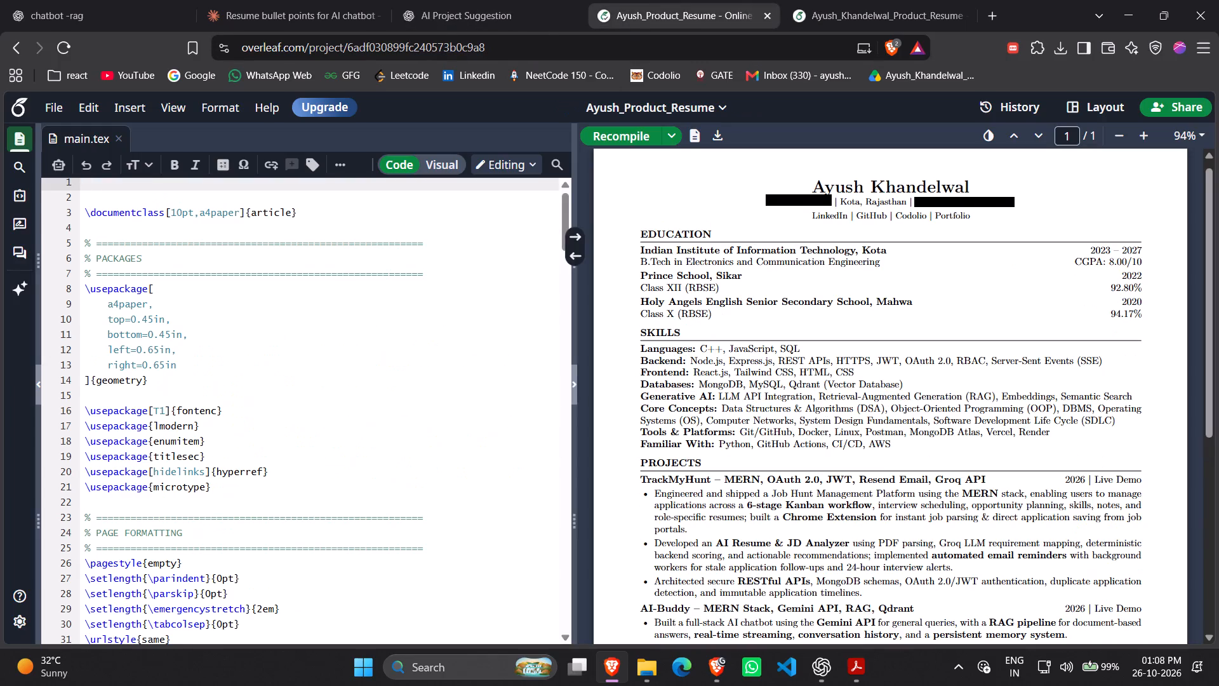
scroll(292, 452, down, 8)
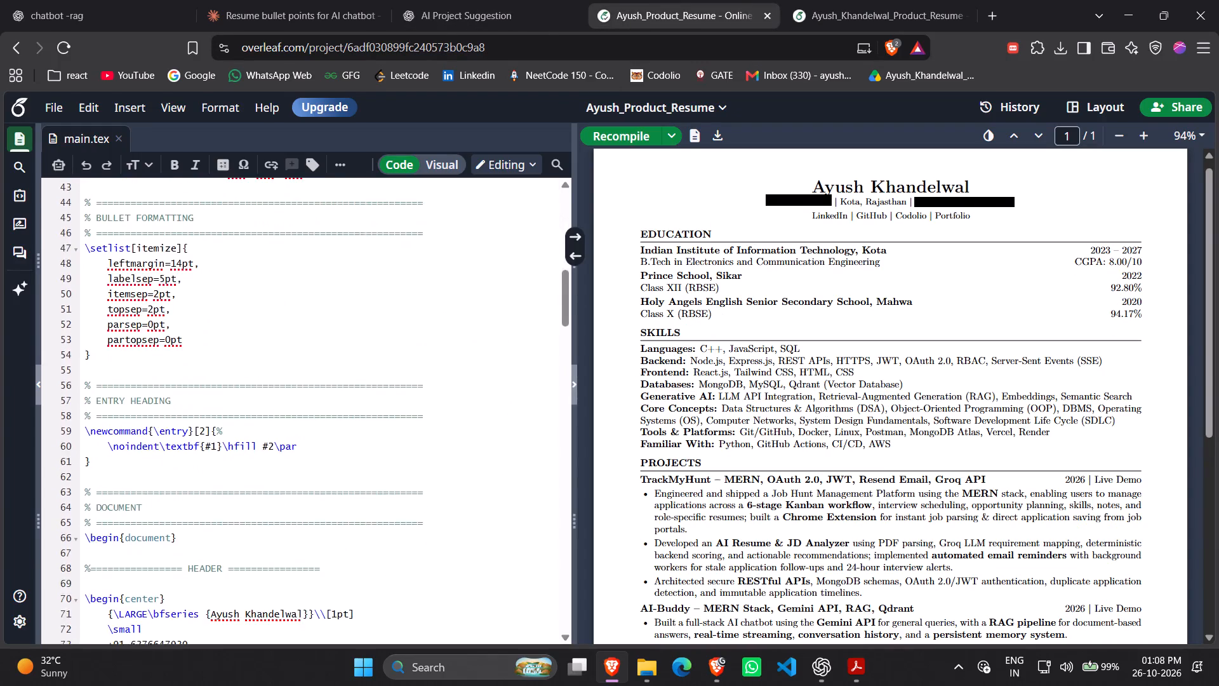
scroll(292, 452, down, 12)
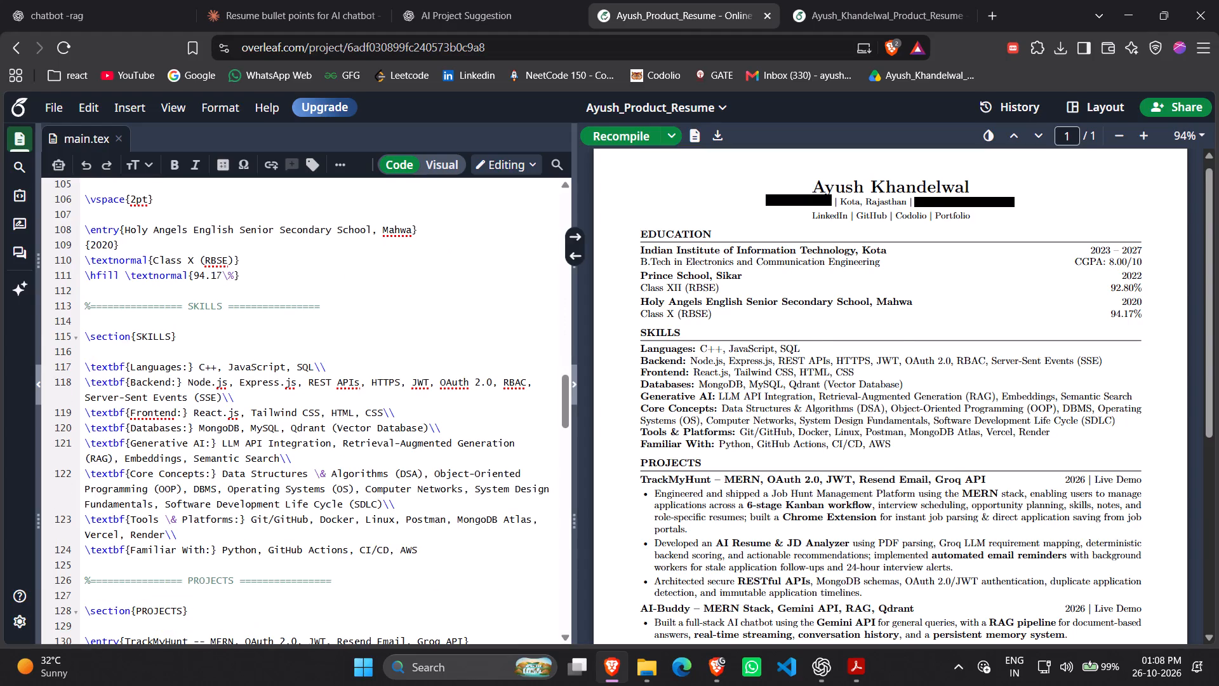
click(211, 347)
key(ctrl+v)
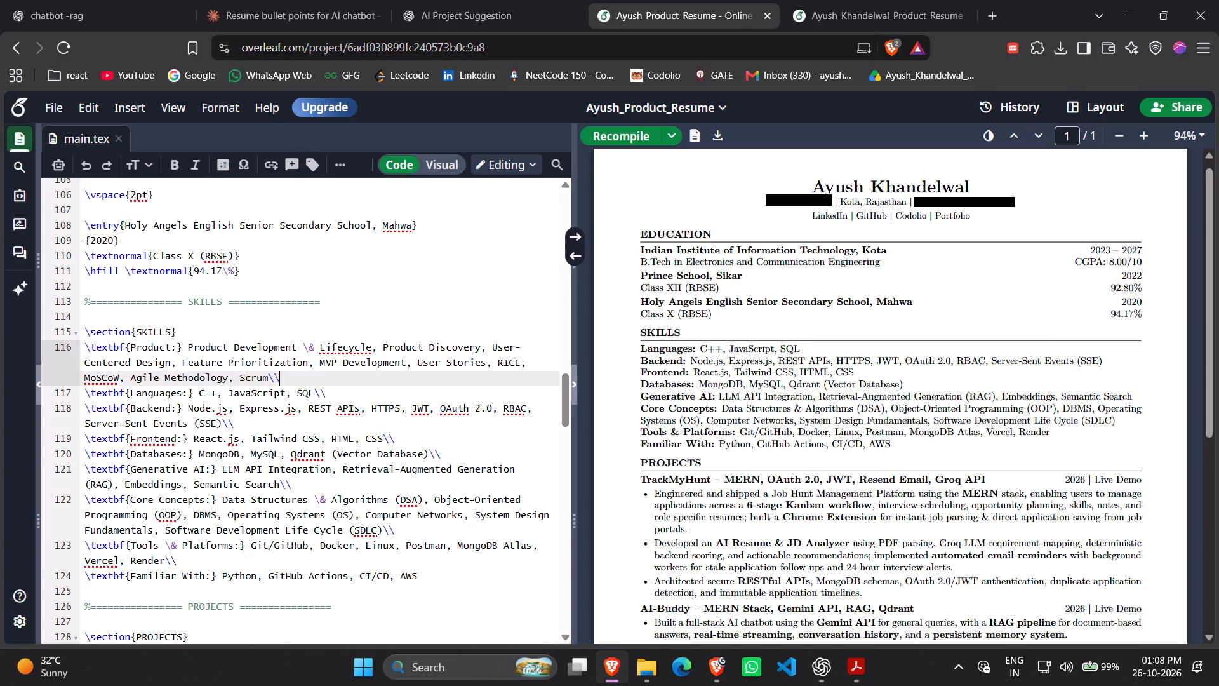
Remove Vercel and Render from the Tools & Platforms skills line.
drag(164, 559, 84, 560)
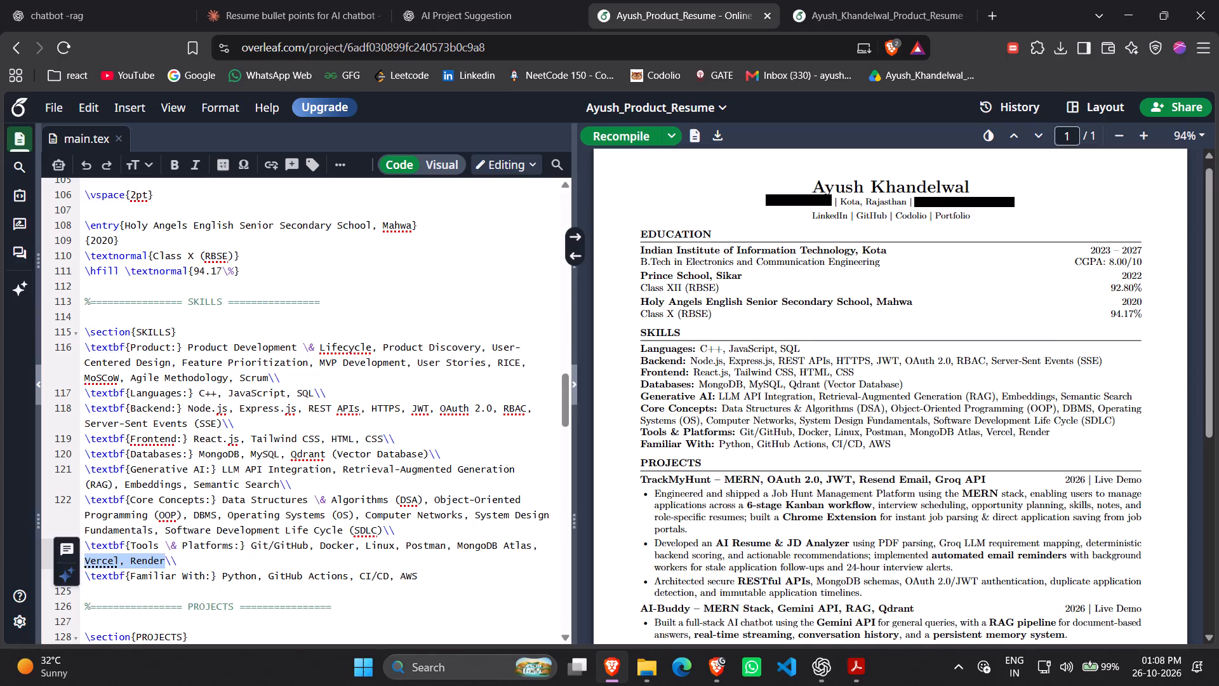
key(BackSpace)
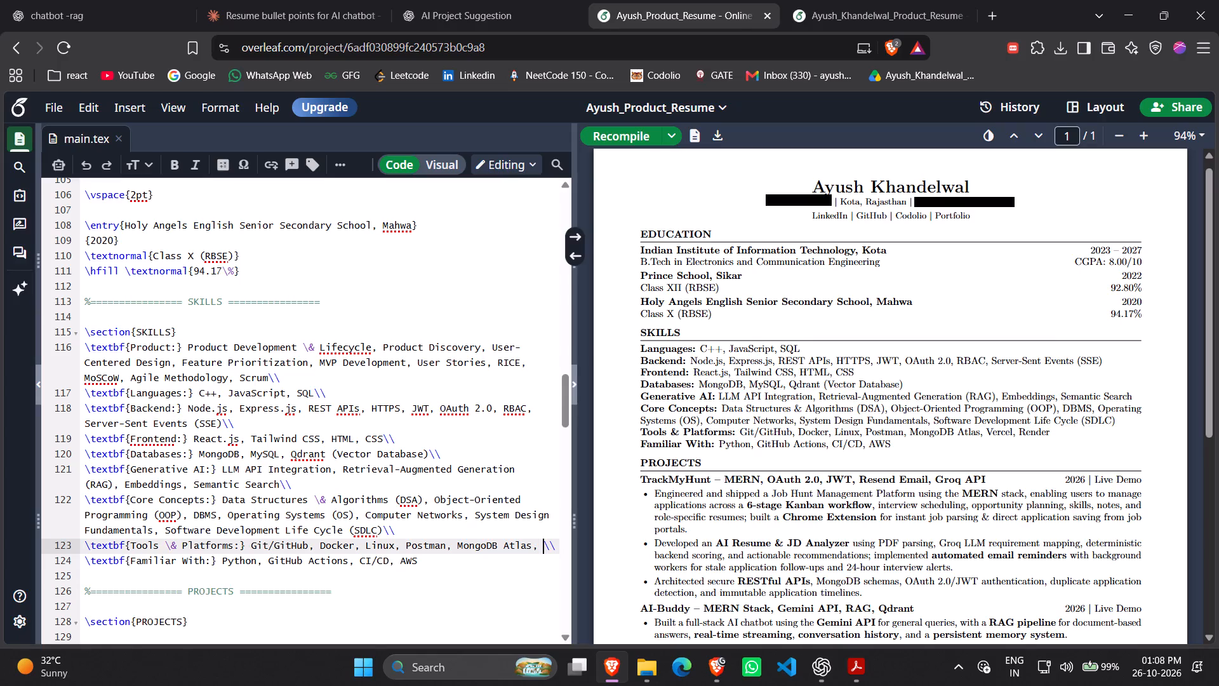
Move Python from the Familiar With line to the end of the Languages line, after SQL.
drag(223, 562, 260, 560)
key(ctrl+x)
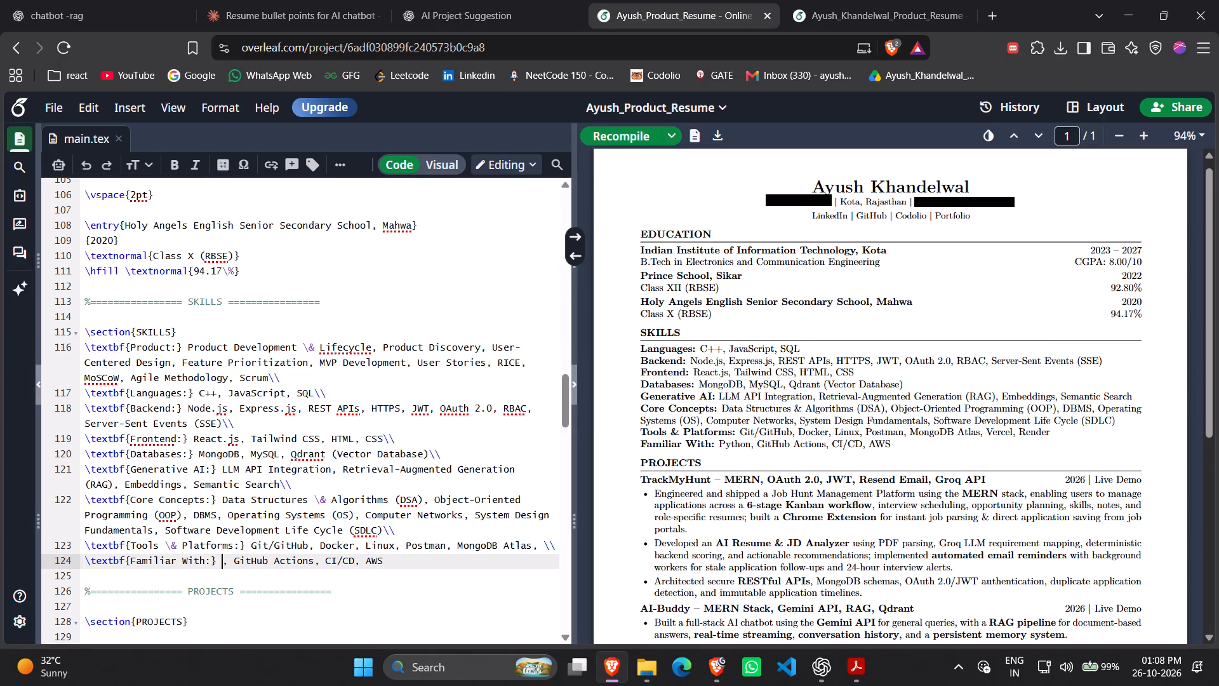
click(312, 391)
text(,)
key(space)
key(ctrl+v)
Delete the Familiar With label and merge GitHub Actions, CI/CD, AWS onto the end of the Tools & Platforms line after MongoDB Atlas.
drag(233, 562, 76, 560)
key(BackSpace)
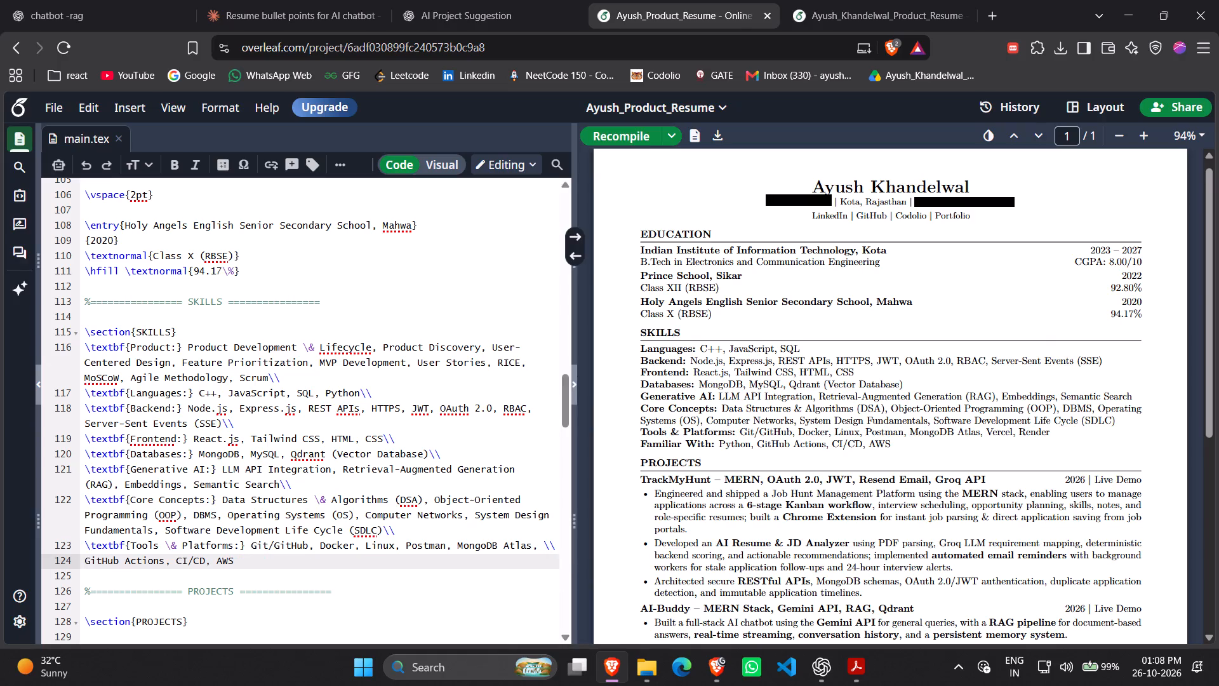
key(BackSpace)
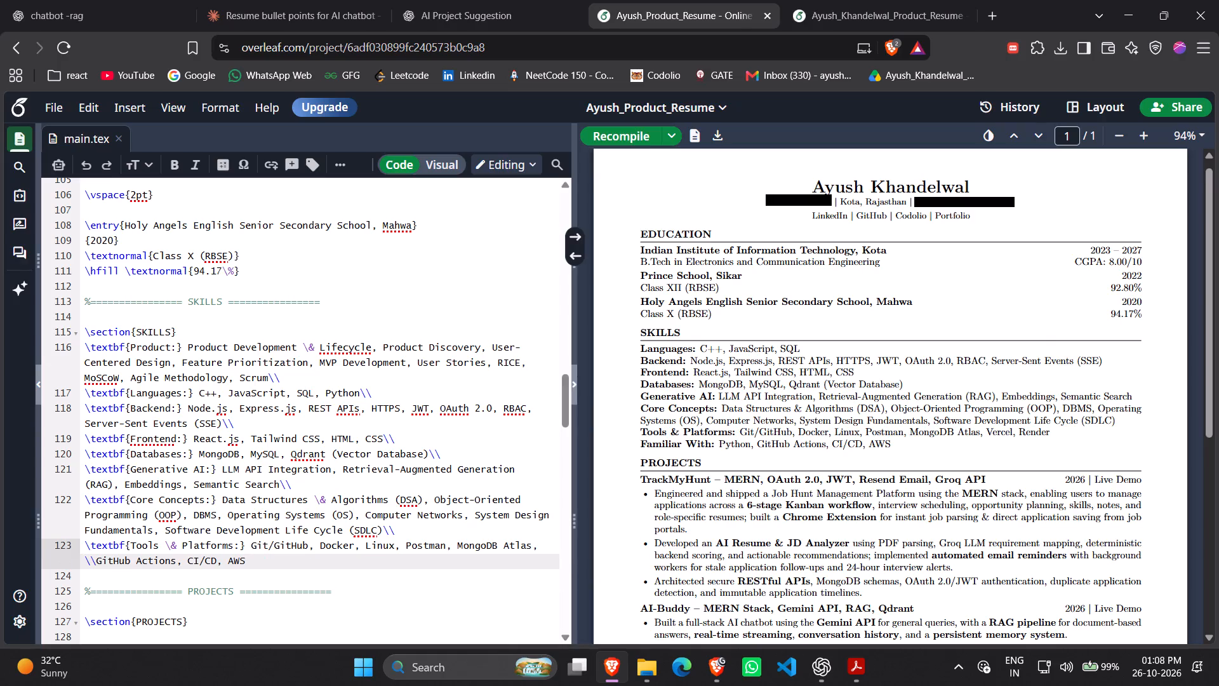
key(BackSpace)
key(BackSpace)
key(BackSpace)
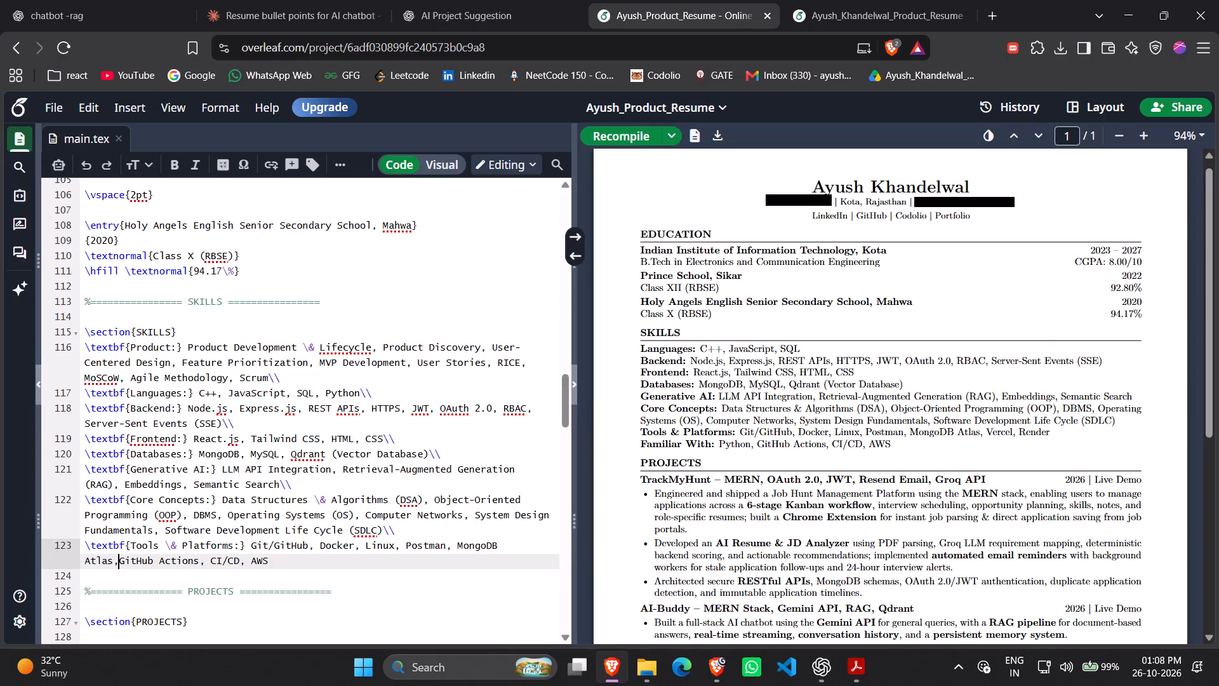
key(space)
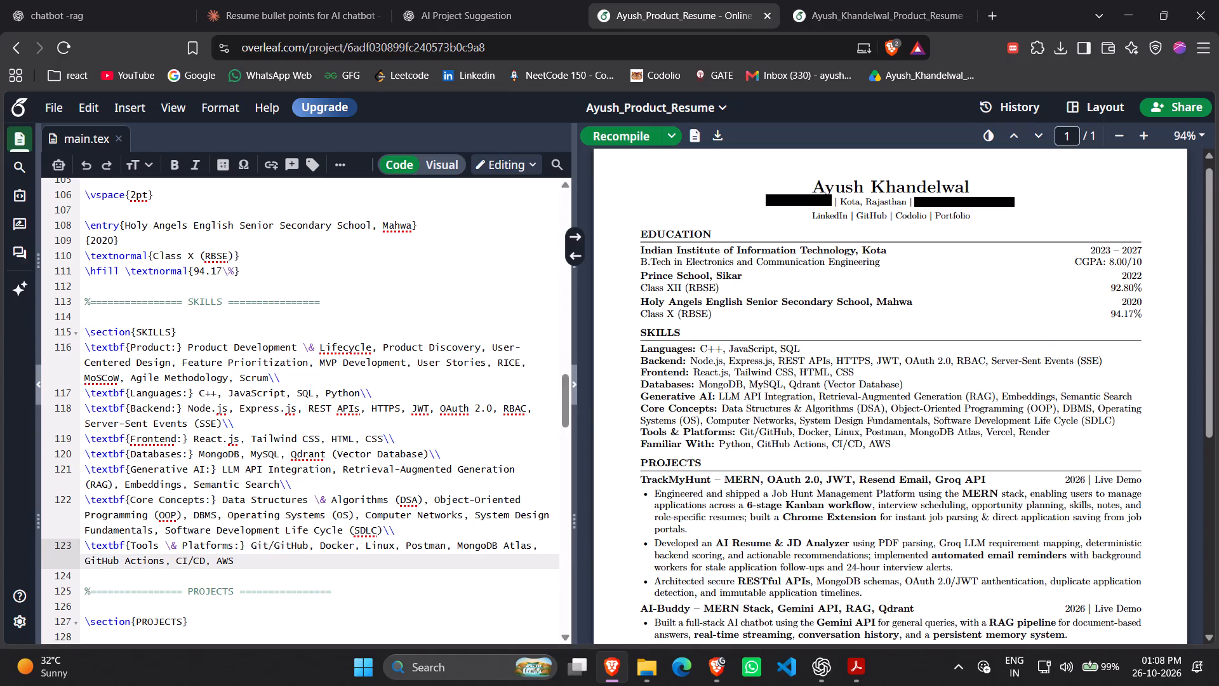
Recompile Ayush_Product_Resume and check the page fit and lower sections in the PDF preview.
click(636, 140)
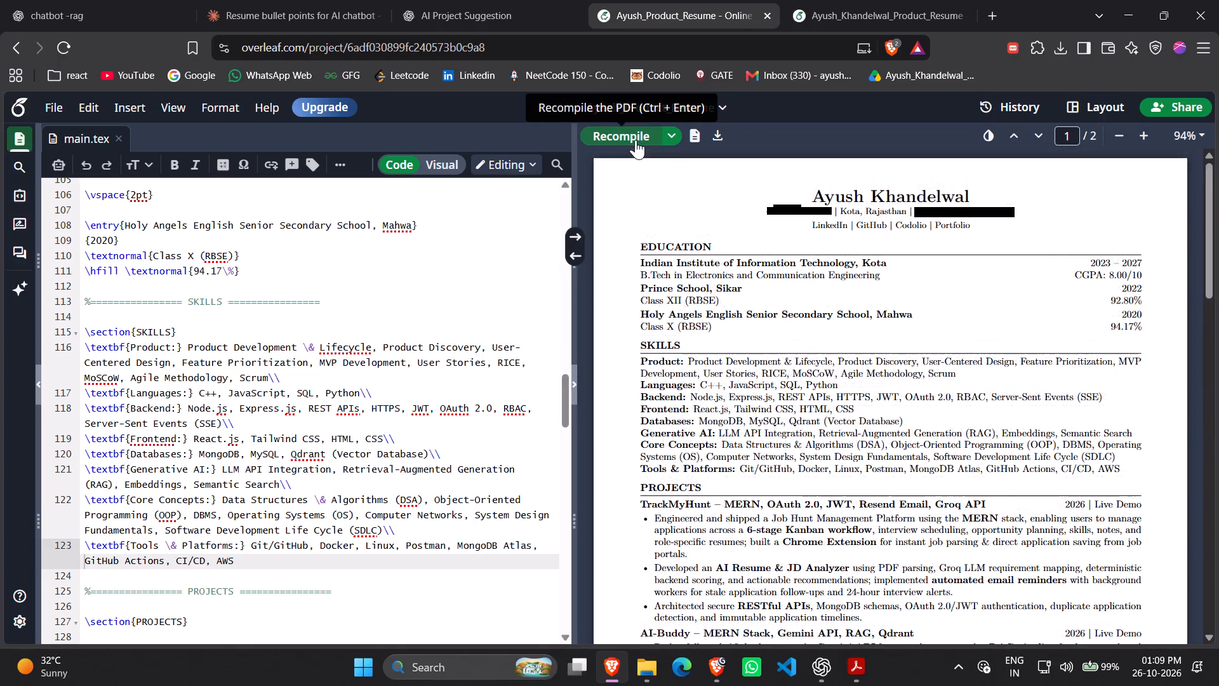
scroll(826, 420, down, 5)
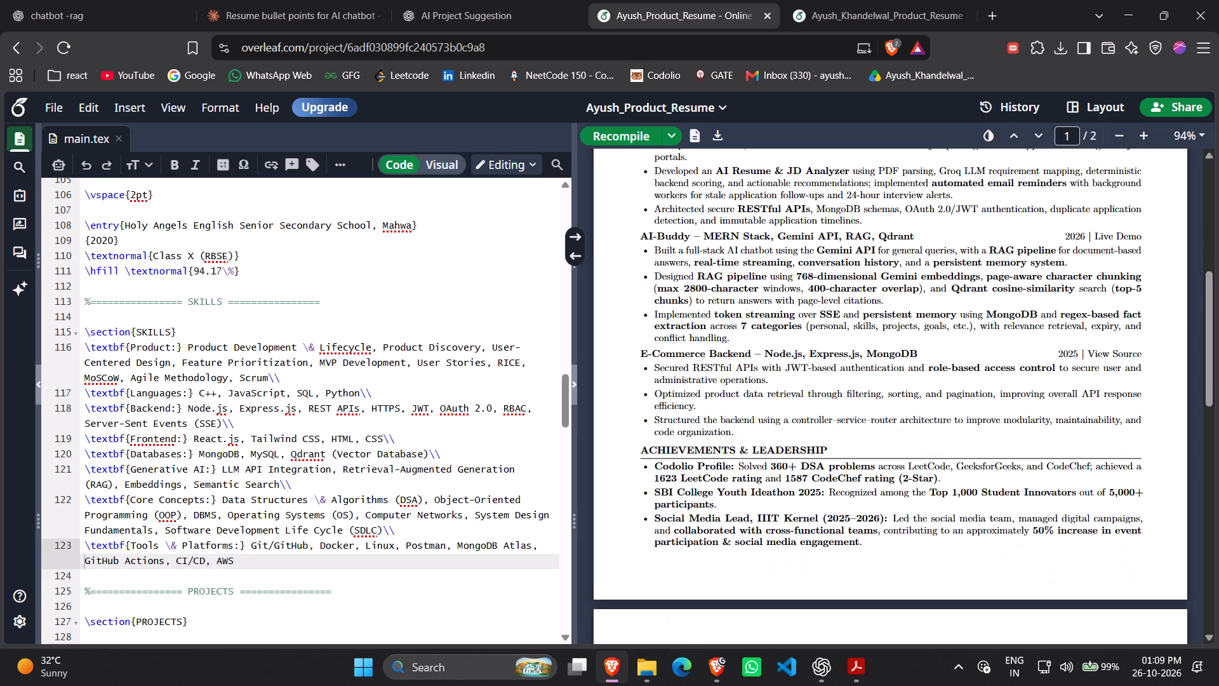
scroll(827, 422, down, 4)
scroll(827, 423, up, 5)
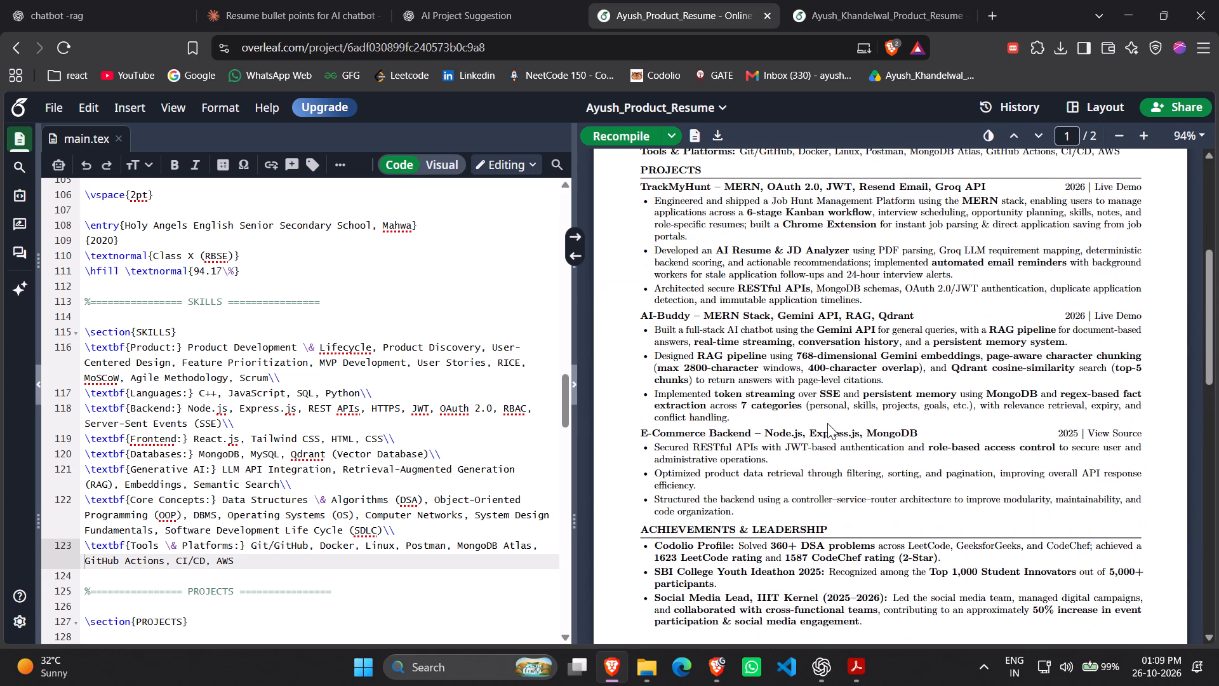
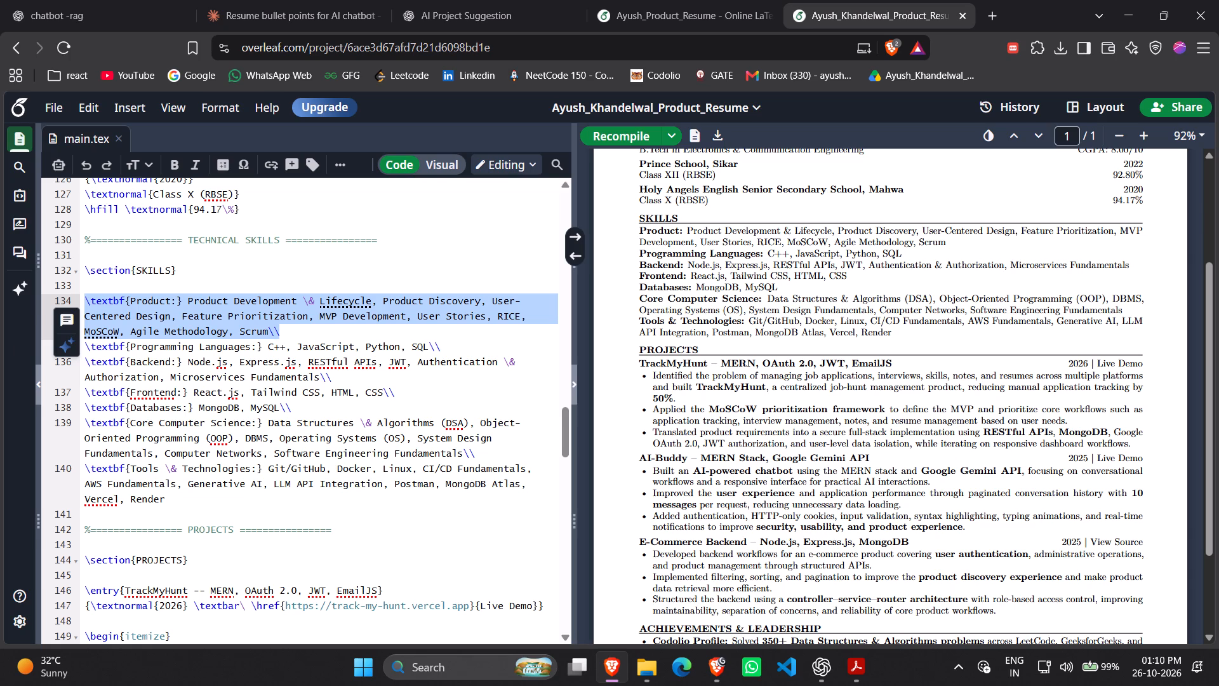
click(704, 0)
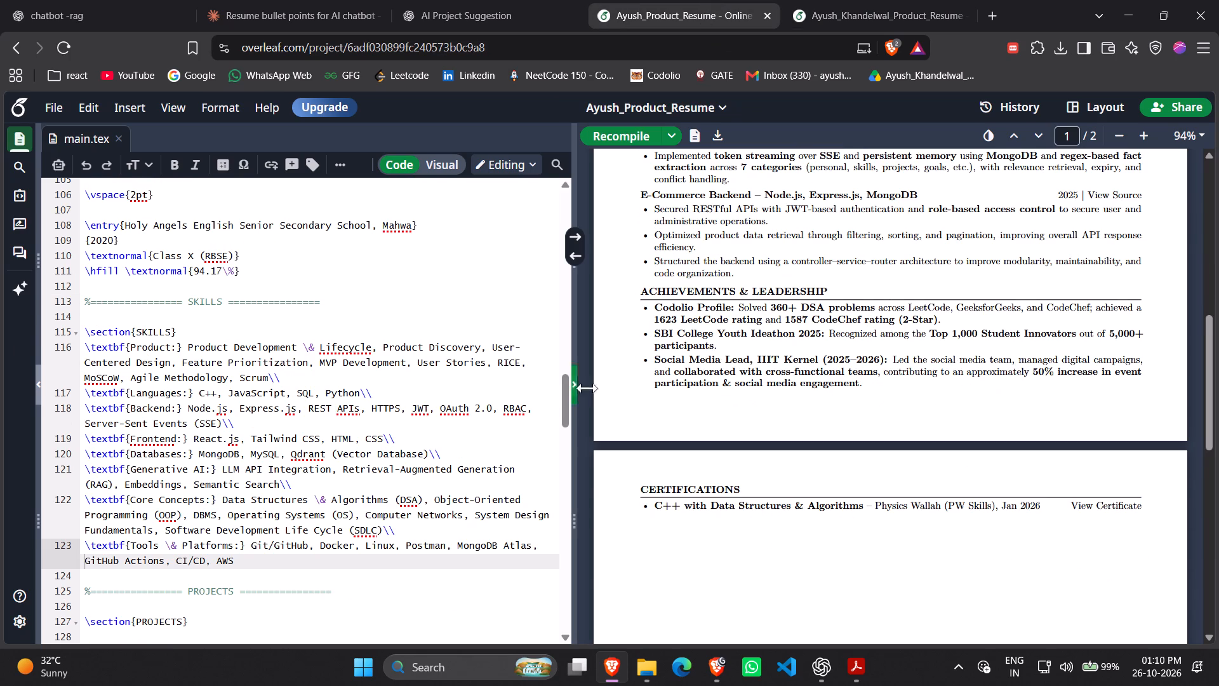
scroll(592, 387, up, 2)
scroll(733, 416, up, 3)
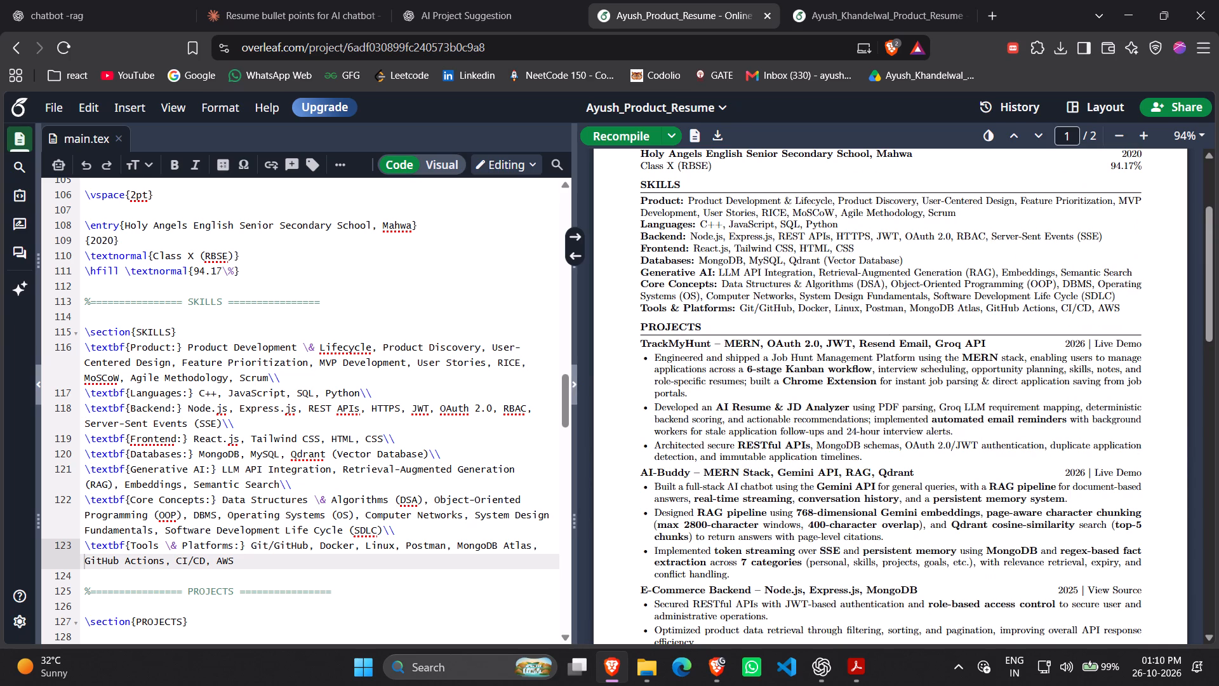
scroll(879, 471, down, 4)
scroll(879, 471, up, 4)
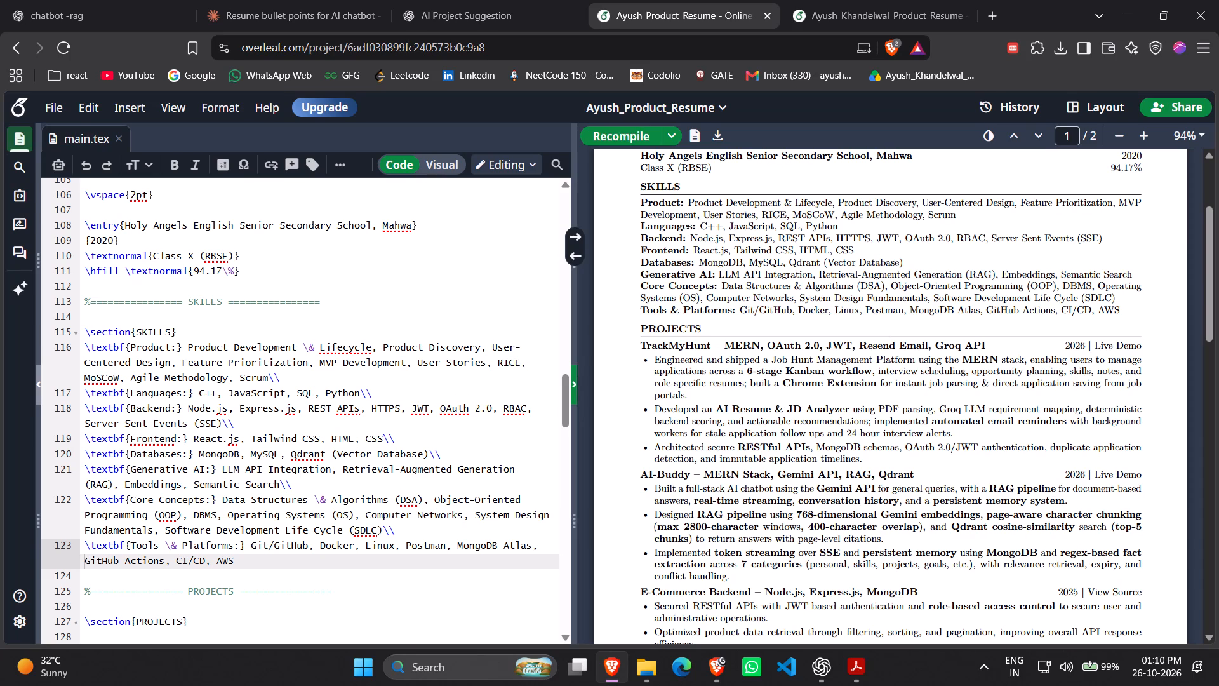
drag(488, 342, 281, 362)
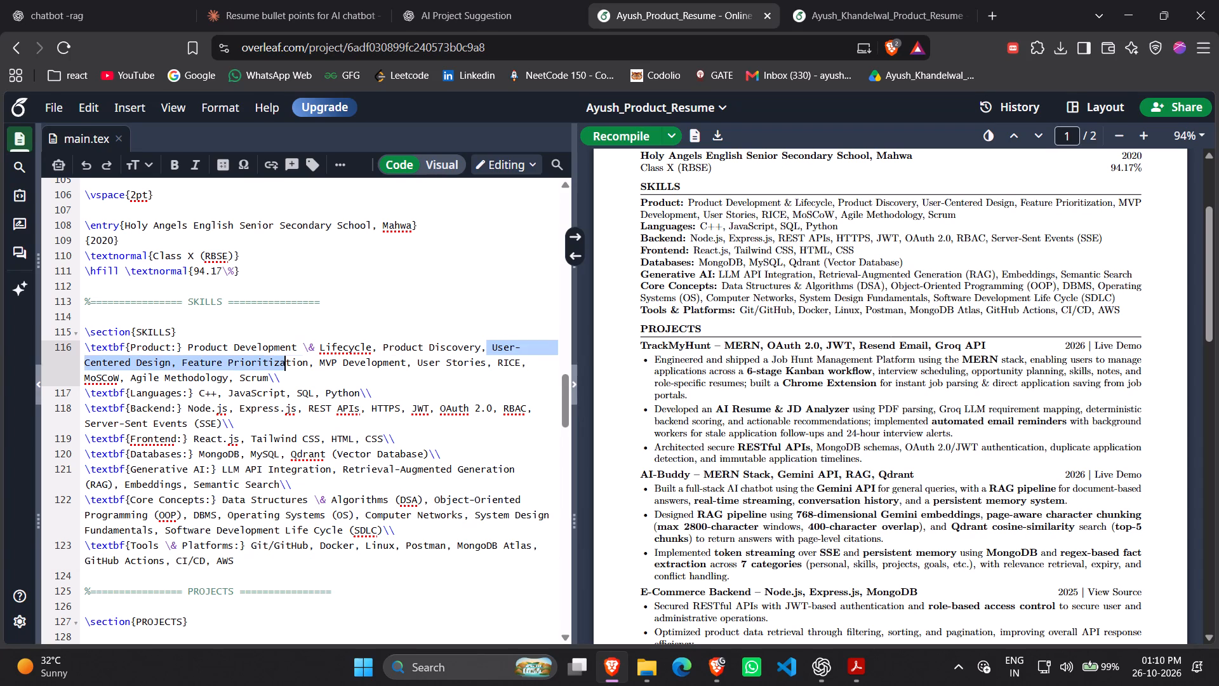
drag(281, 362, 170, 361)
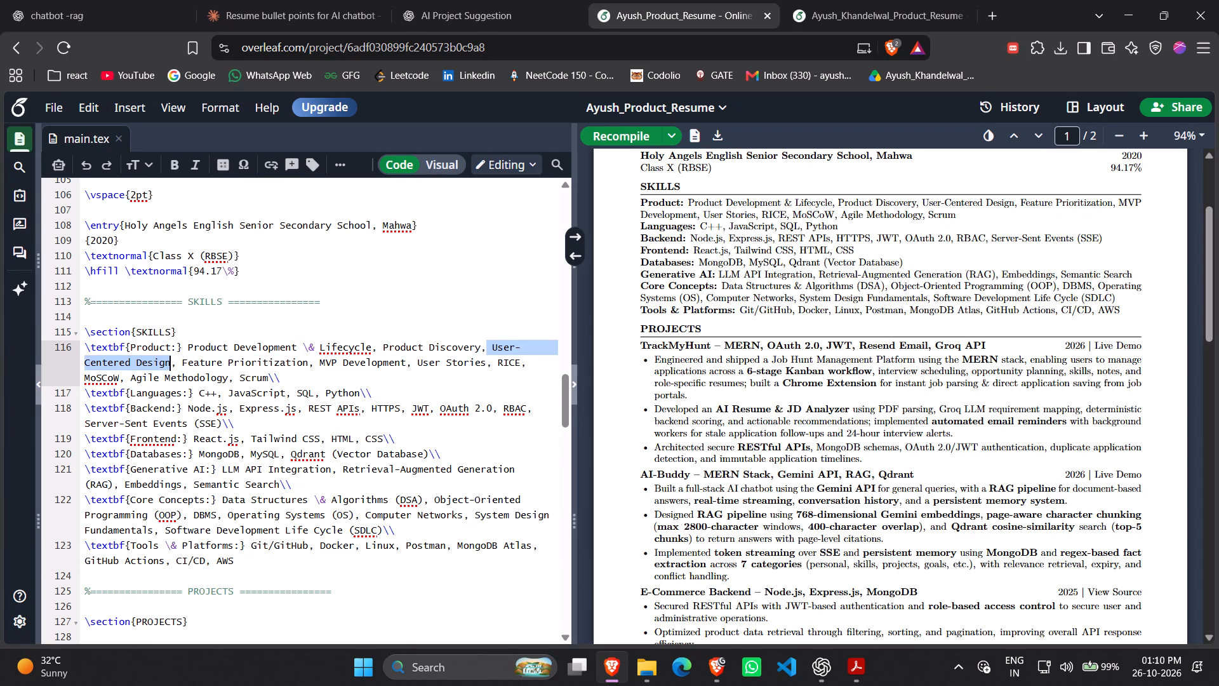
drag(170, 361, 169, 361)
Delete Product Discovery from the Product skills line in Ayush_Product_Resume, recompile, and check the page fit.
drag(481, 346, 381, 344)
key(BackSpace)
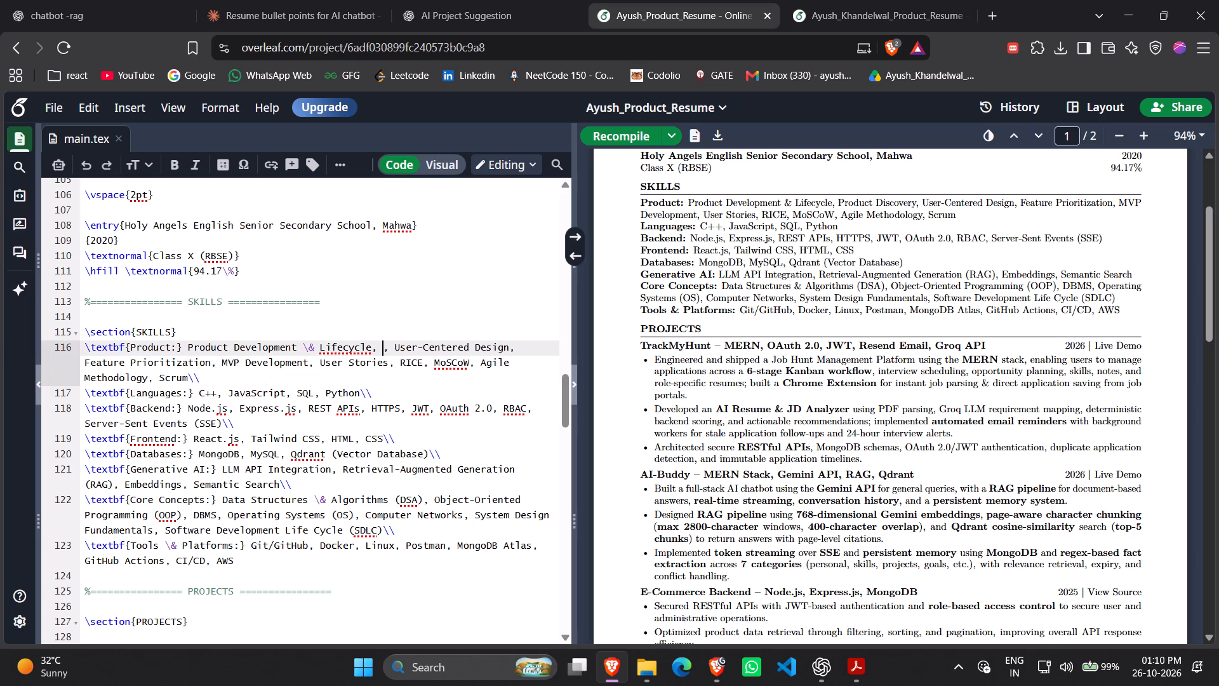
key(BackSpace)
key(BackSpace)
click(612, 134)
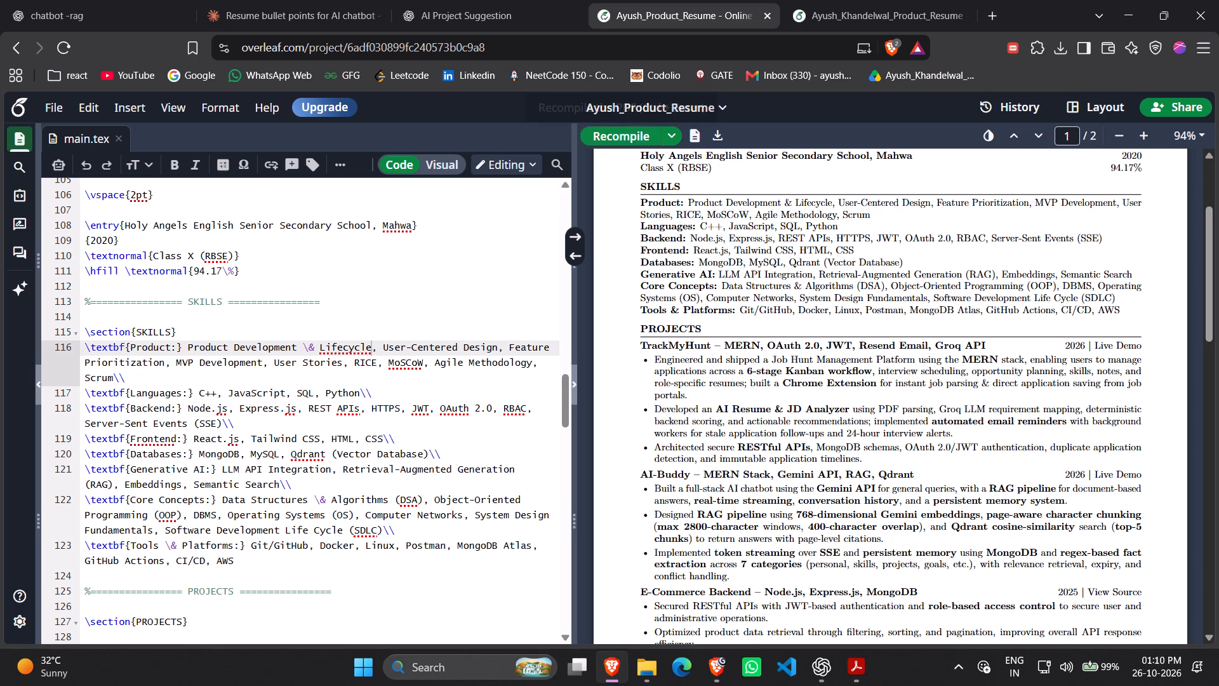
click(115, 379)
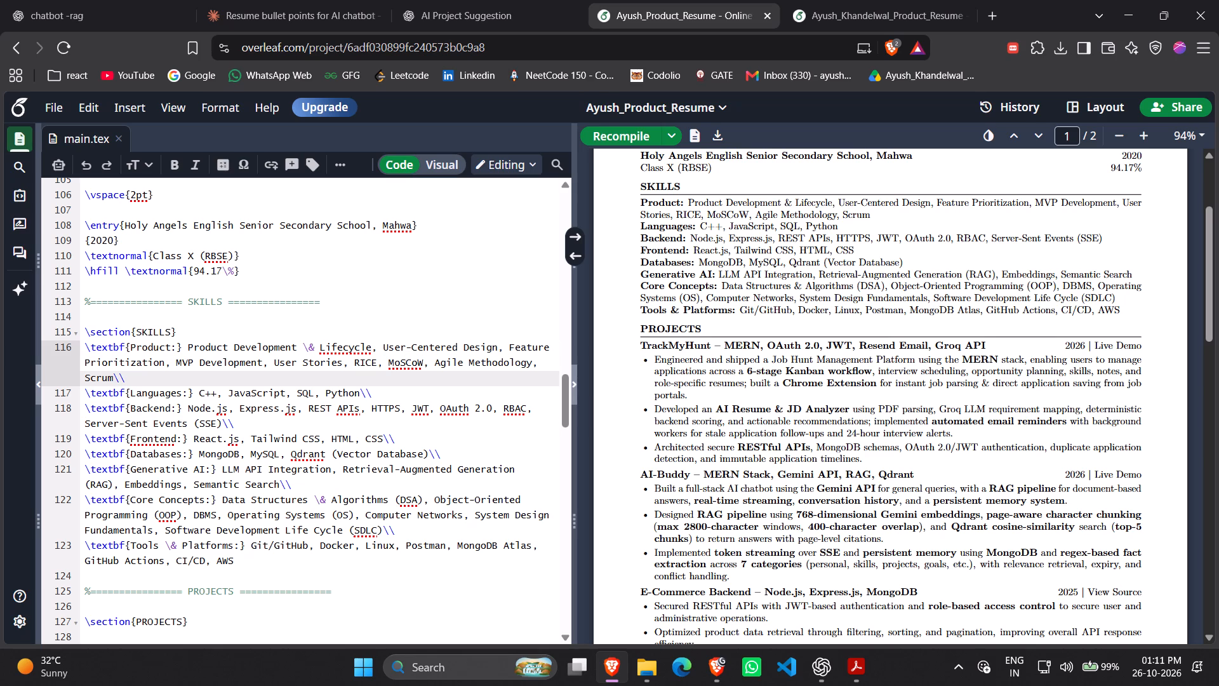
scroll(839, 487, down, 3)
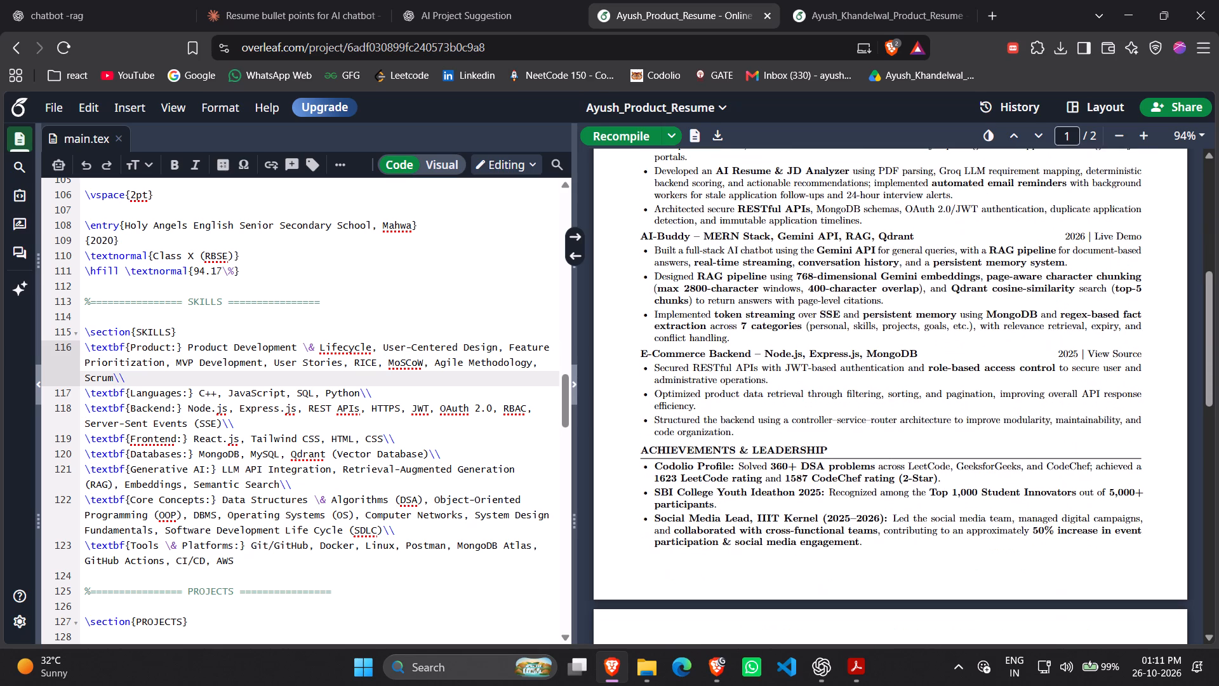
scroll(839, 487, down, 1)
scroll(839, 487, up, 4)
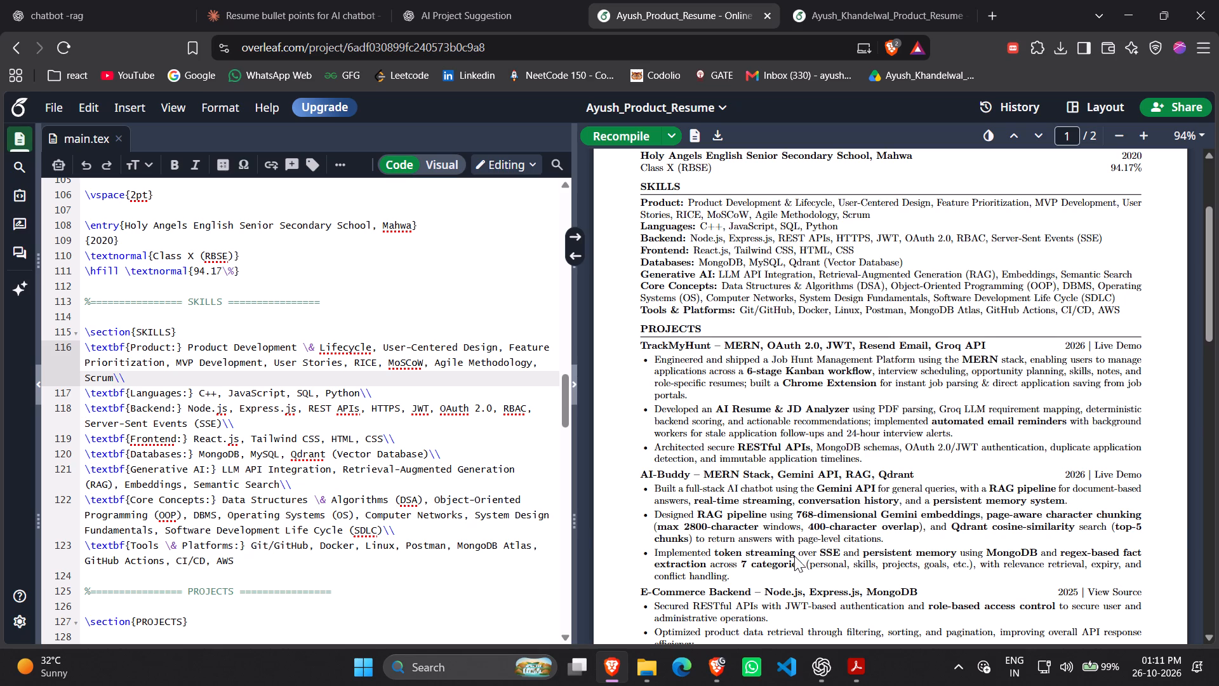
scroll(794, 556, down, 4)
click(826, 0)
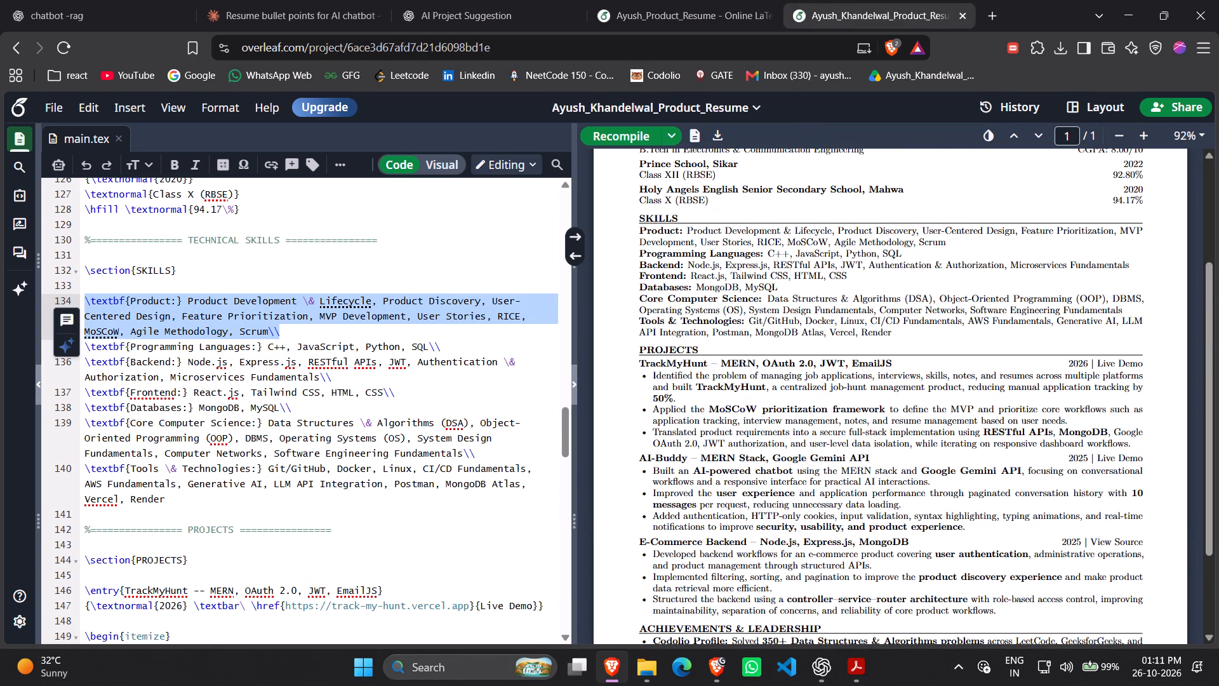
scroll(761, 410, down, 4)
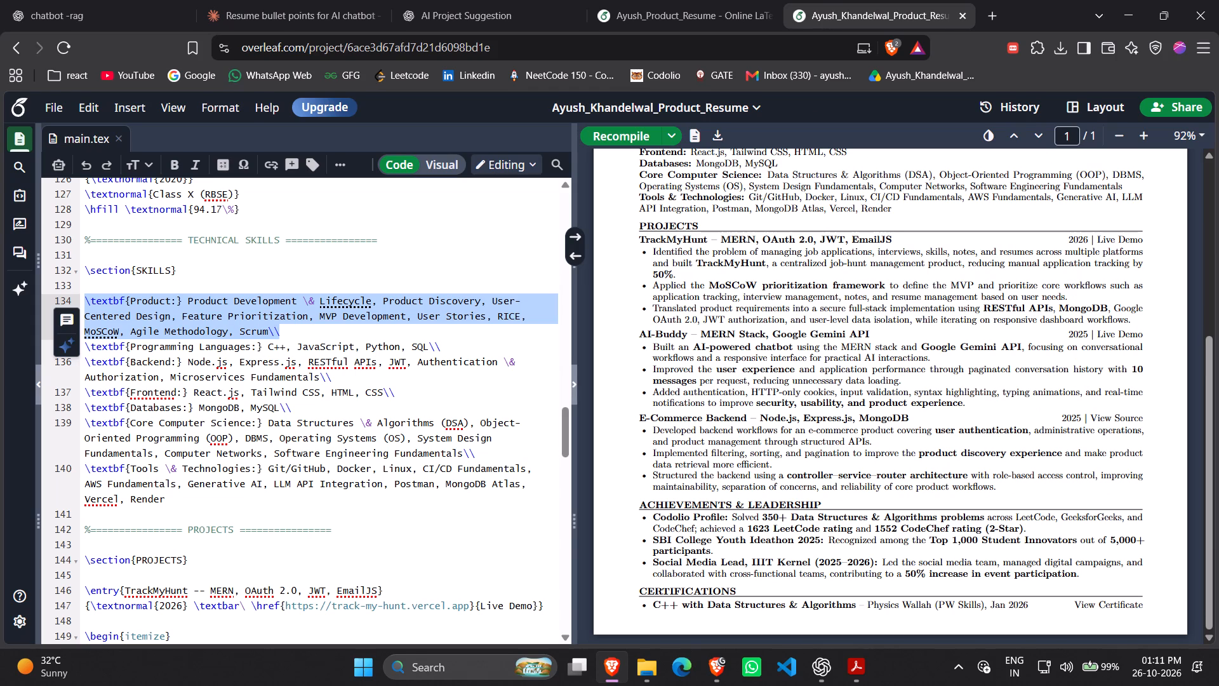
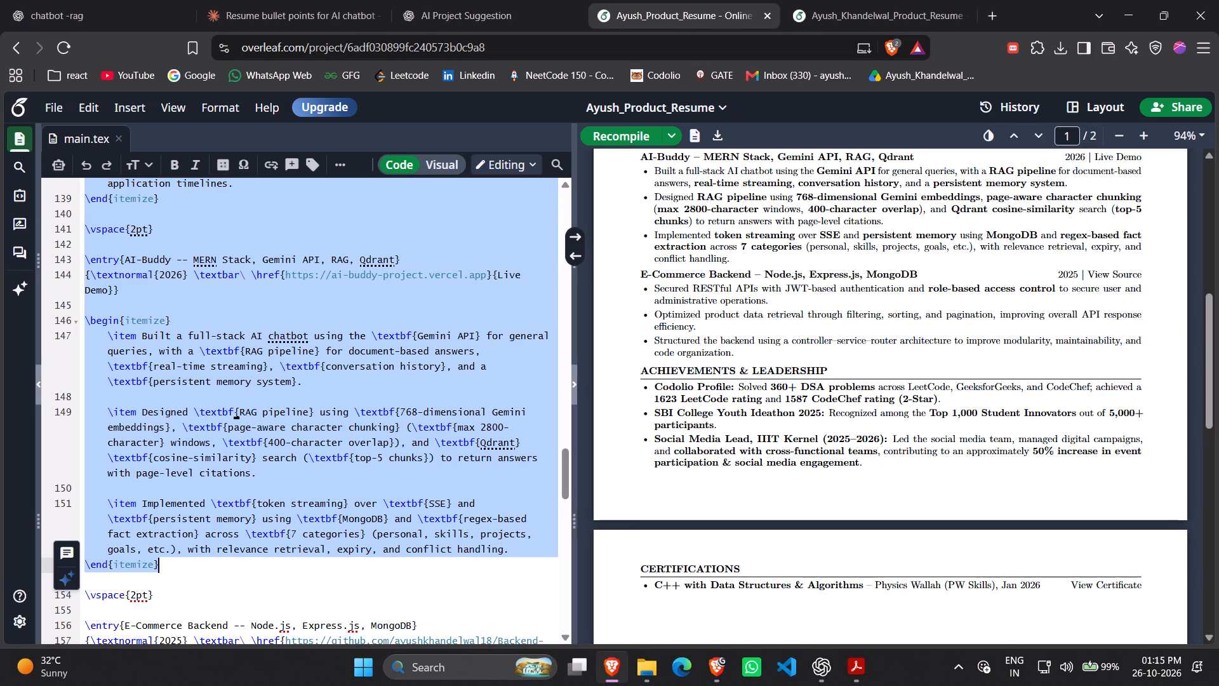
key(ctrl+v)
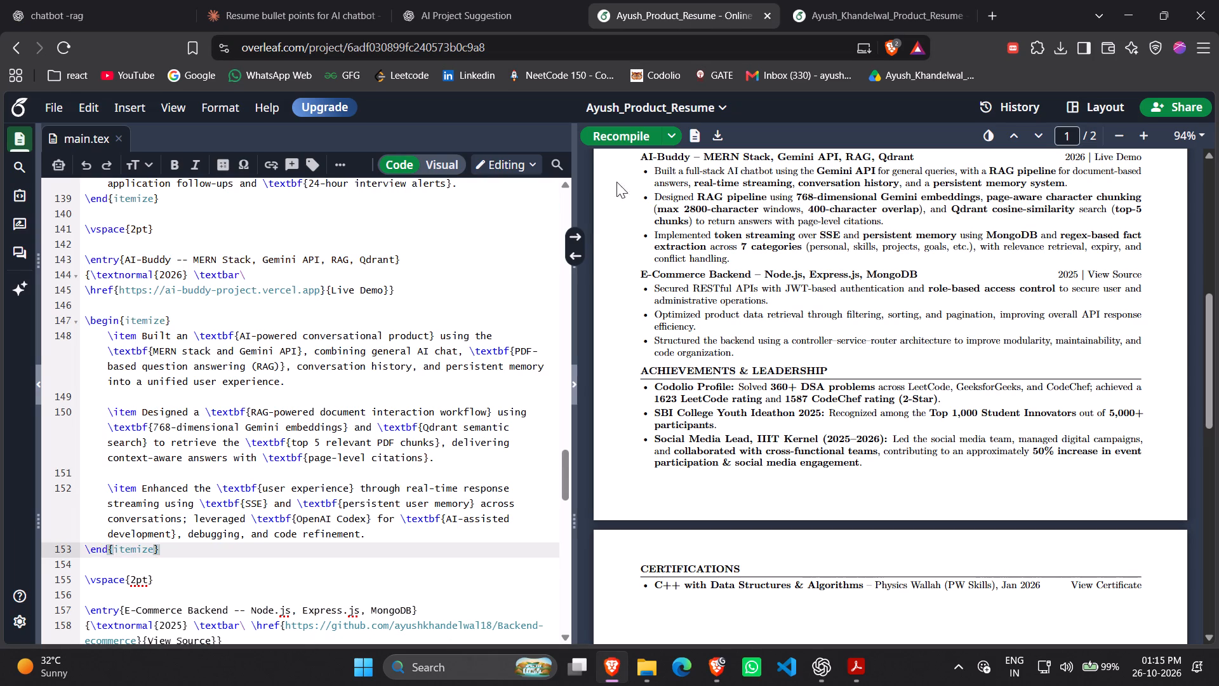
click(620, 140)
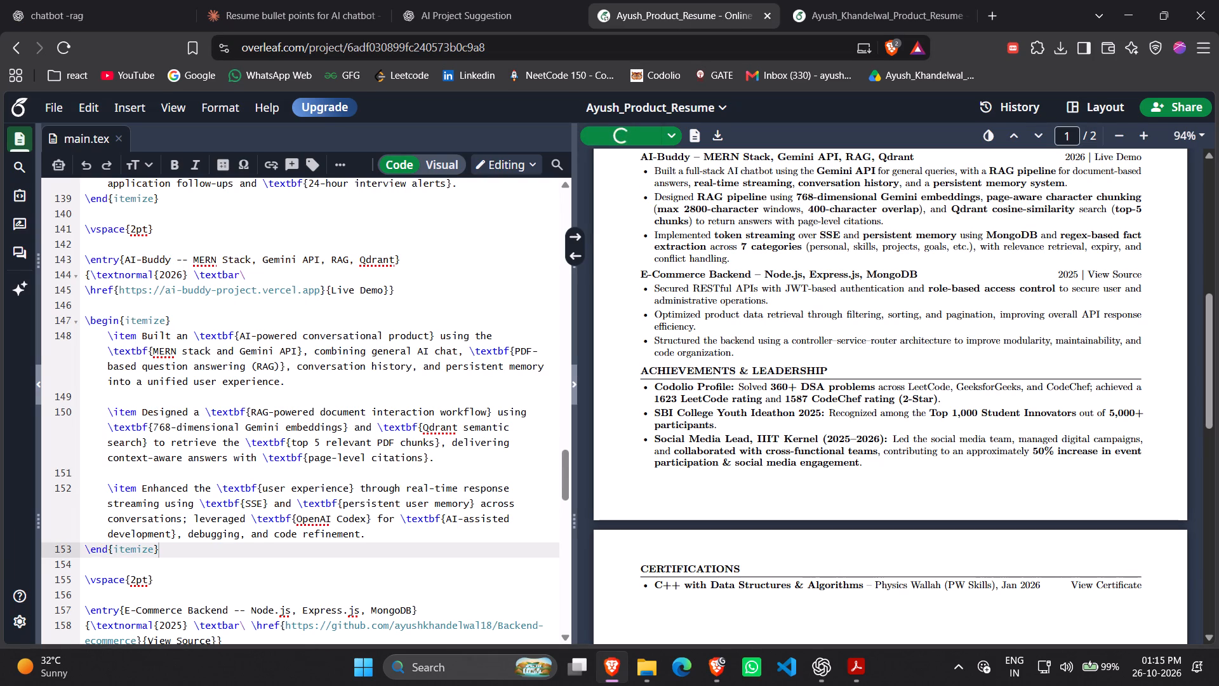
Delete the whole E-Commerce Backend project entry, including the 2pt spacing line above it, and recompile the resume.
scroll(314, 396, up, 1)
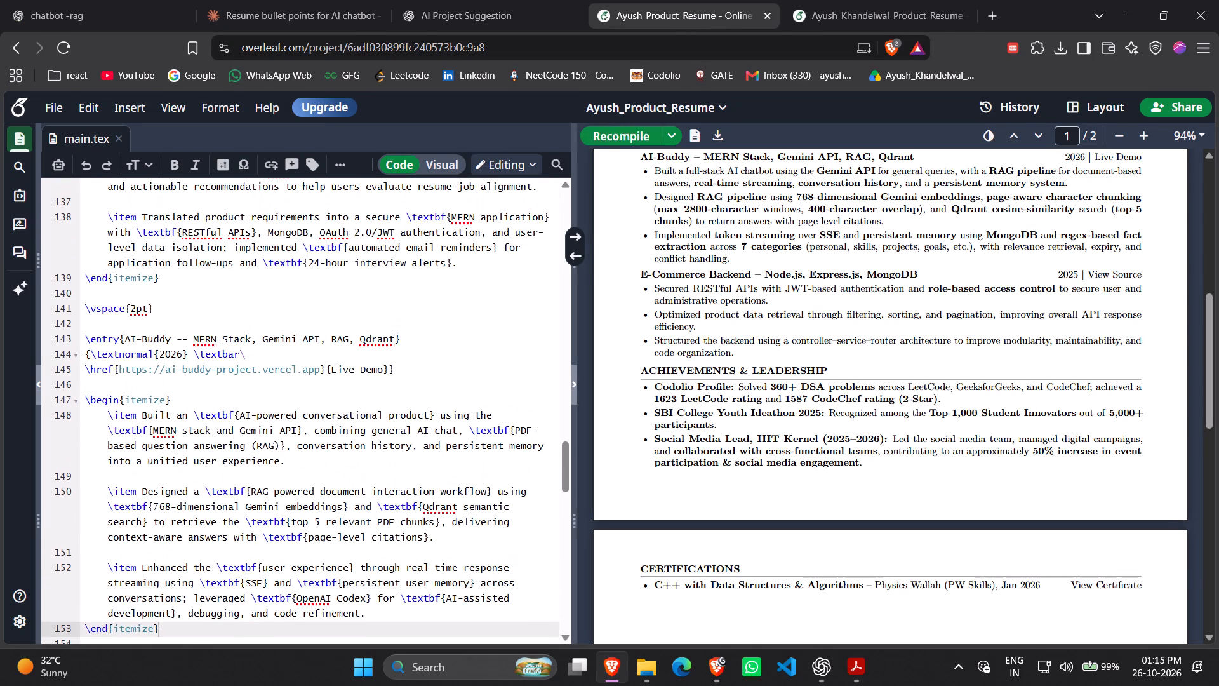
scroll(710, 471, up, 3)
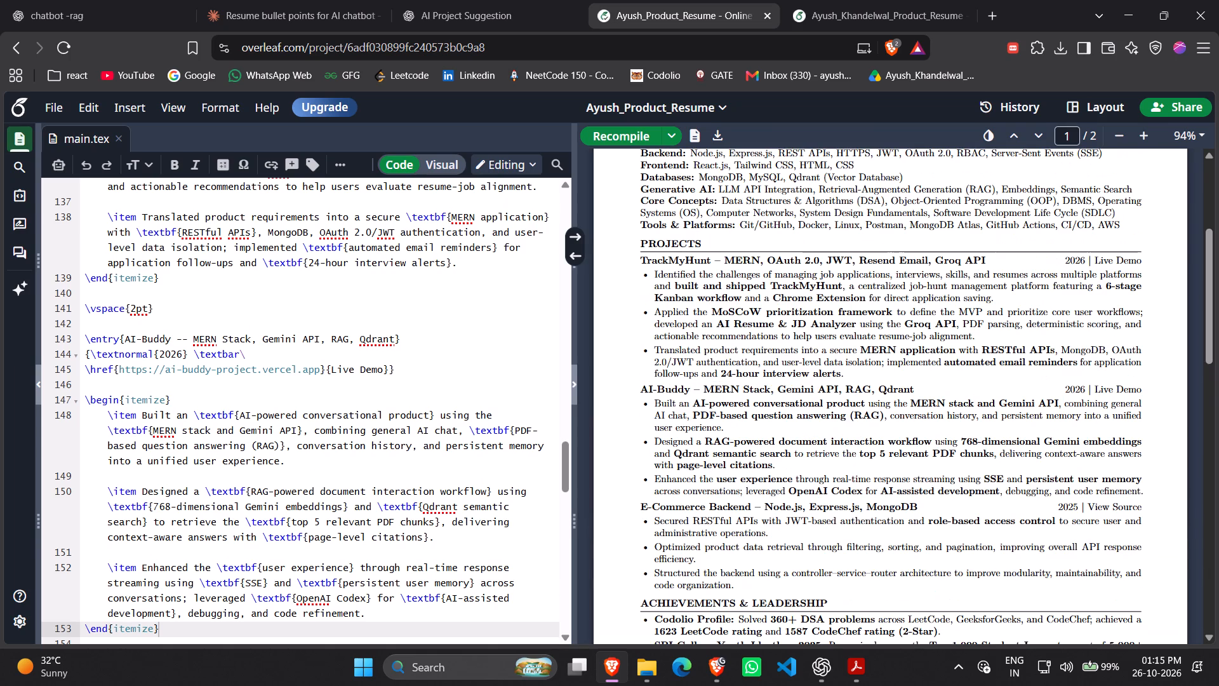
scroll(773, 481, up, 1)
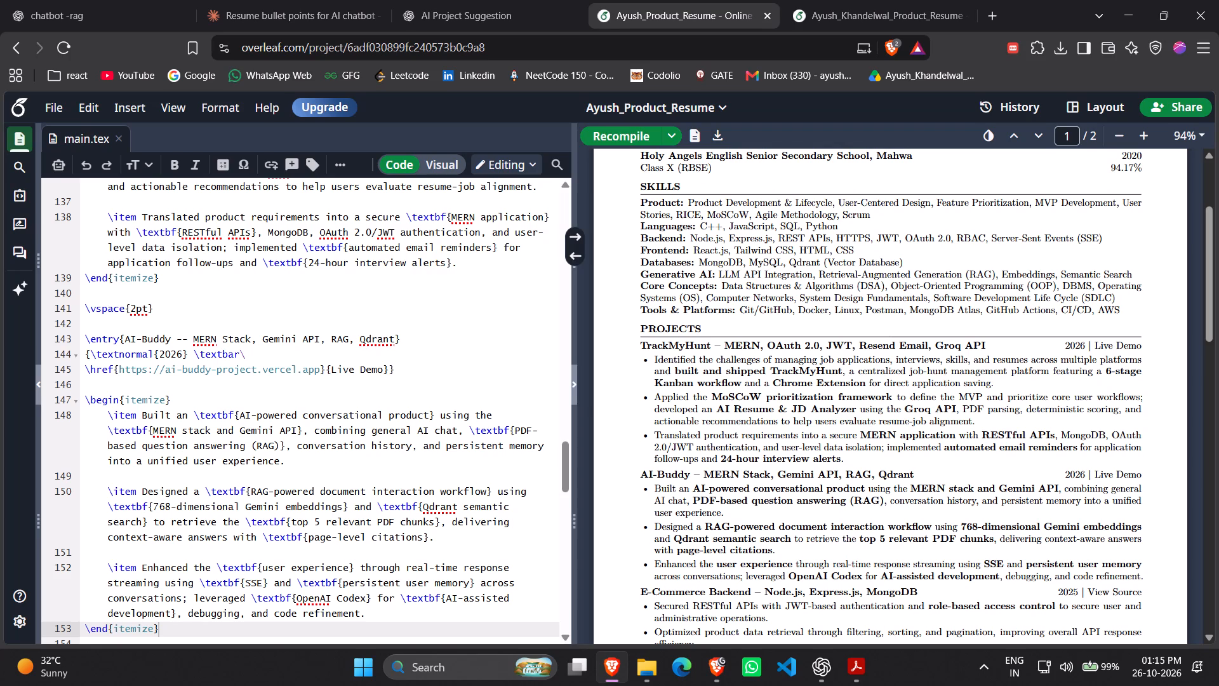
scroll(775, 485, down, 2)
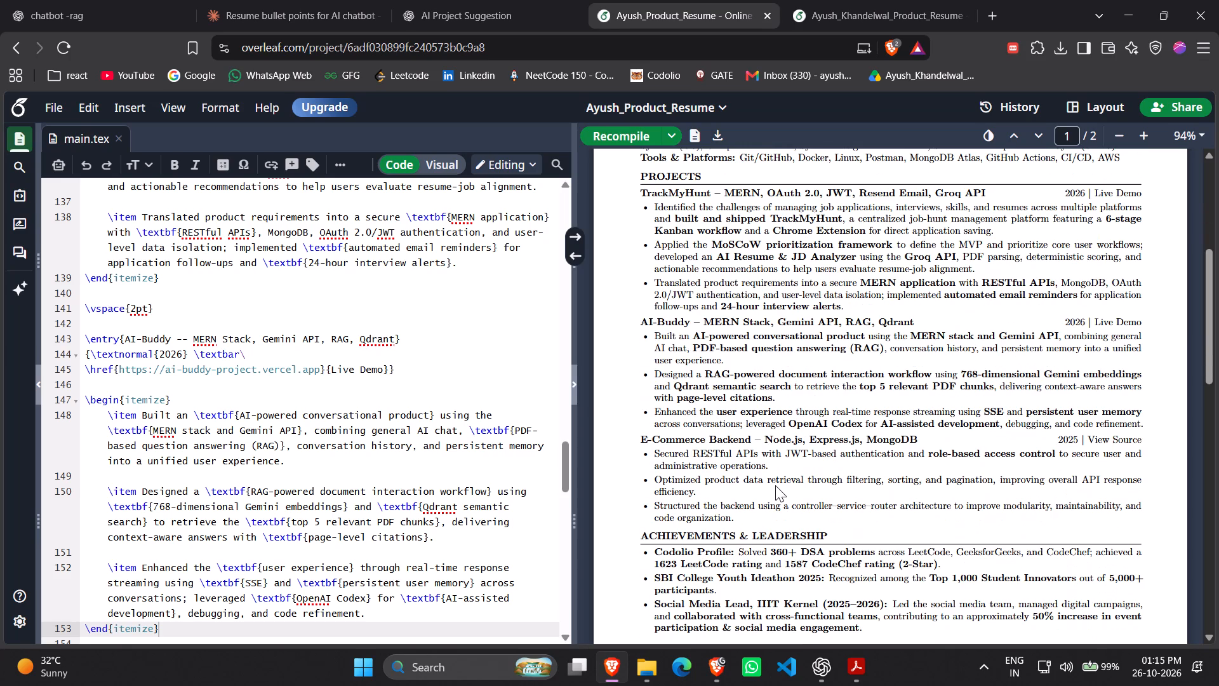
scroll(775, 485, down, 2)
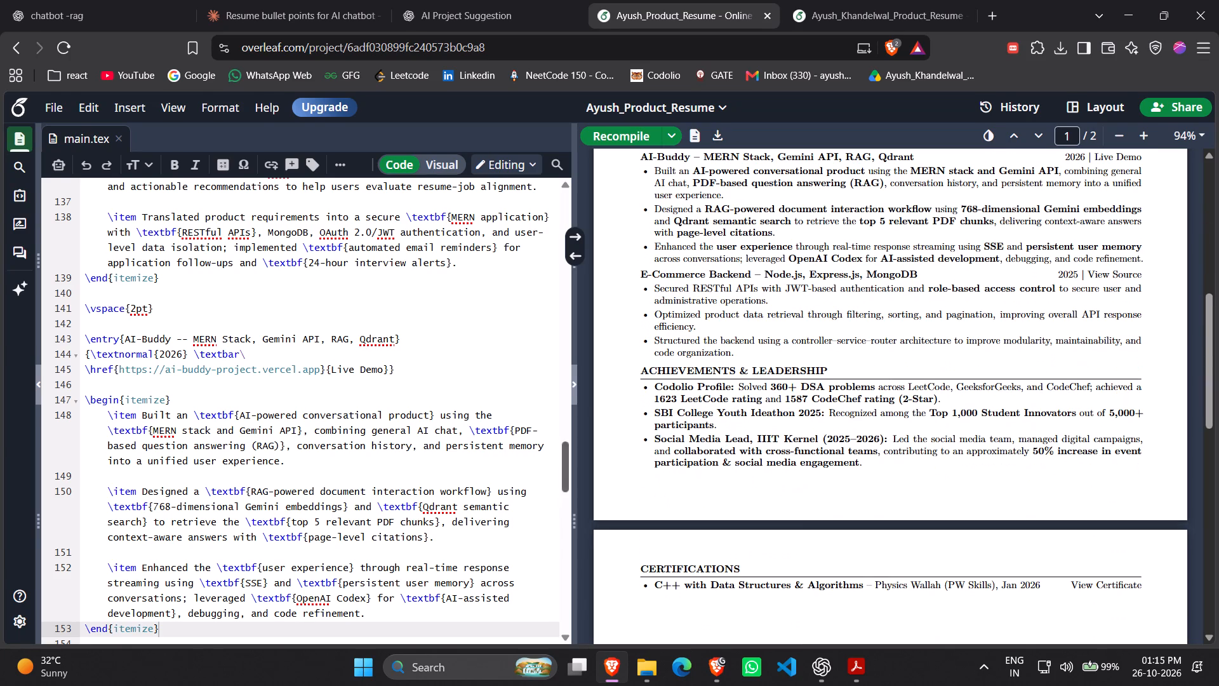
scroll(238, 498, down, 12)
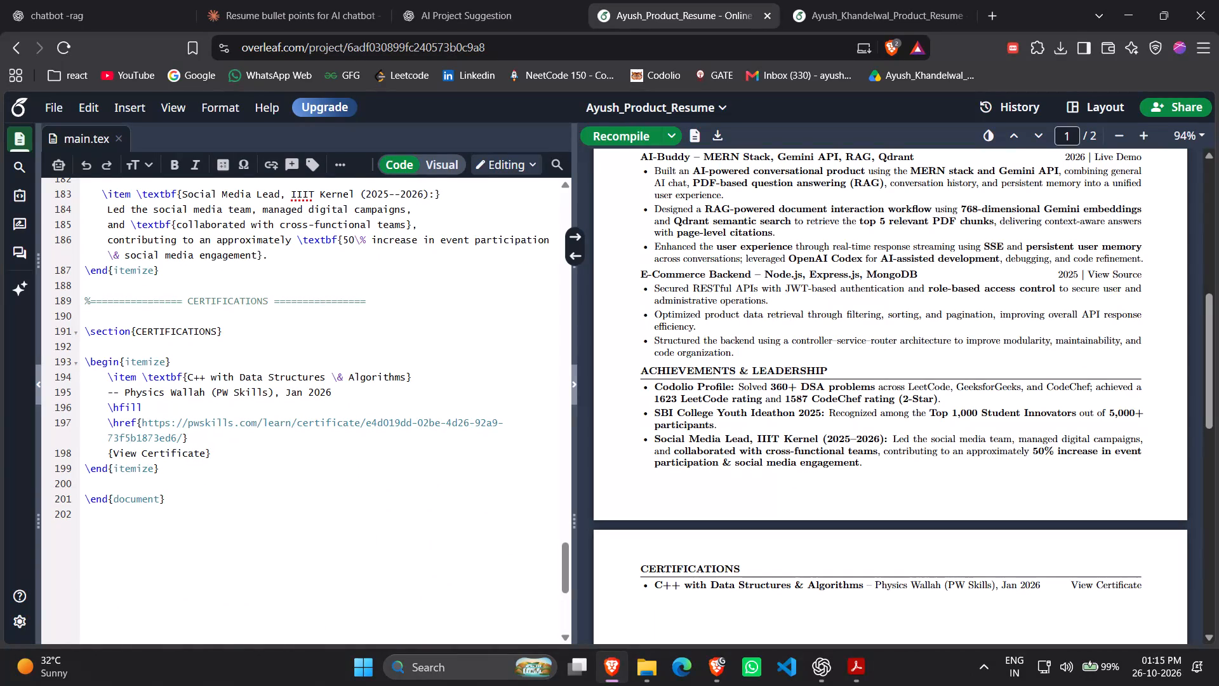
scroll(242, 481, down, 5)
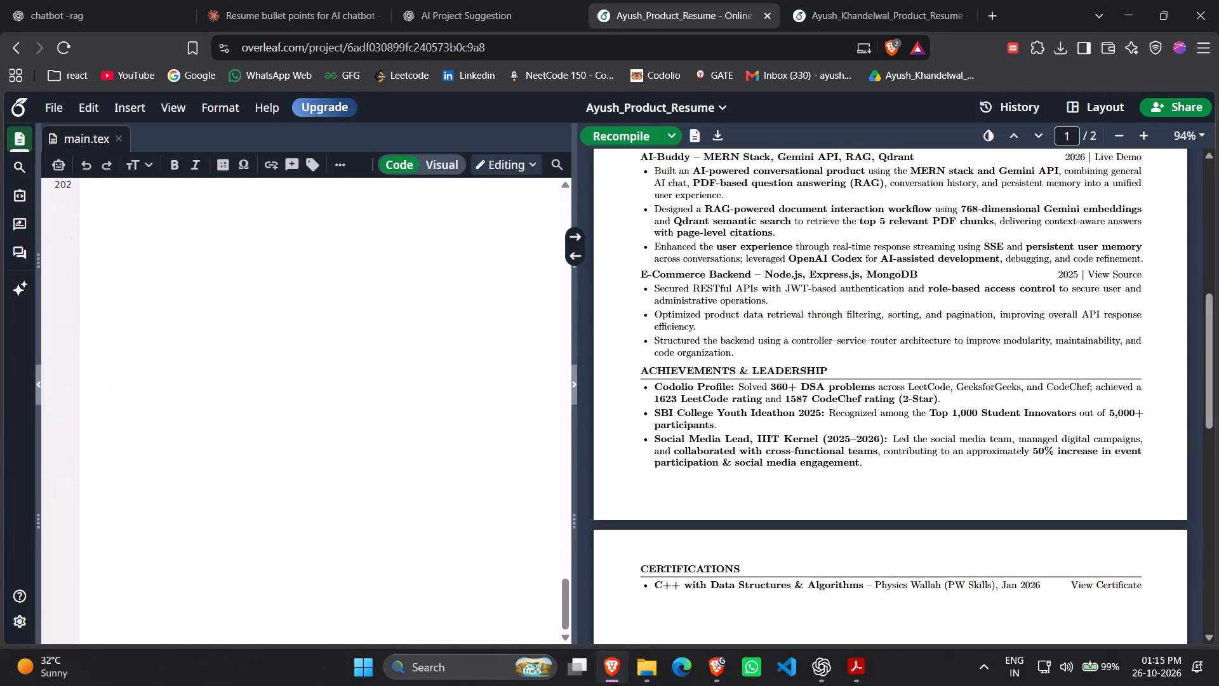
scroll(242, 481, up, 5)
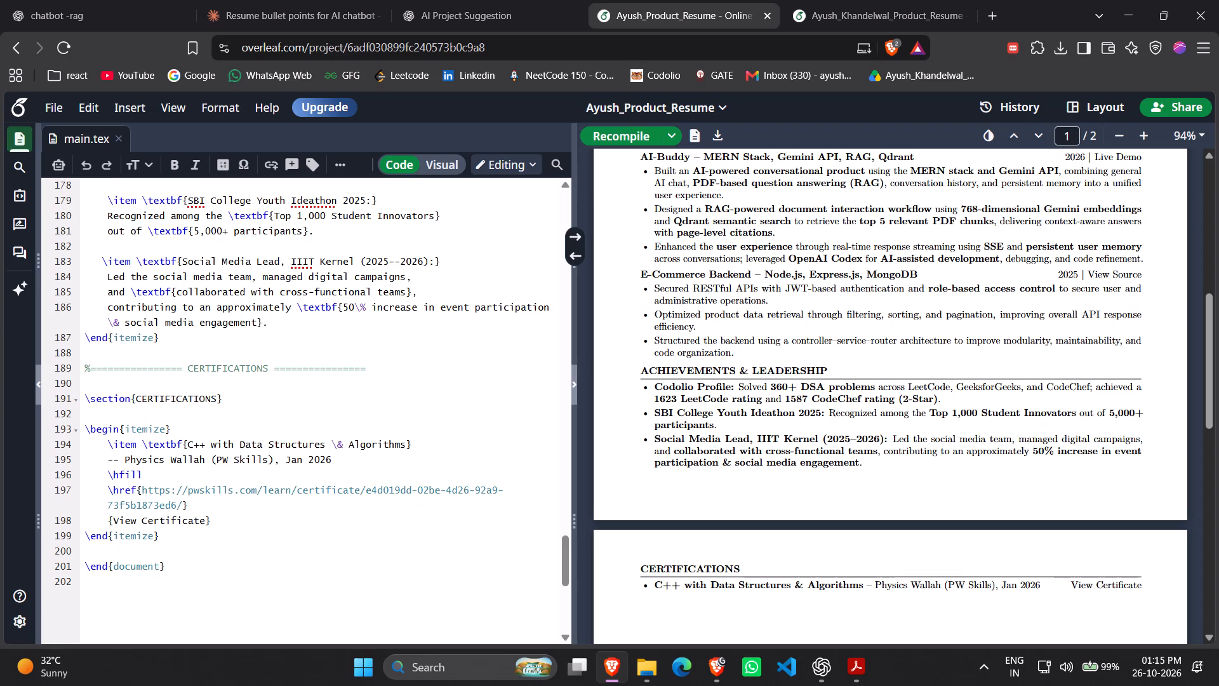
scroll(257, 490, up, 4)
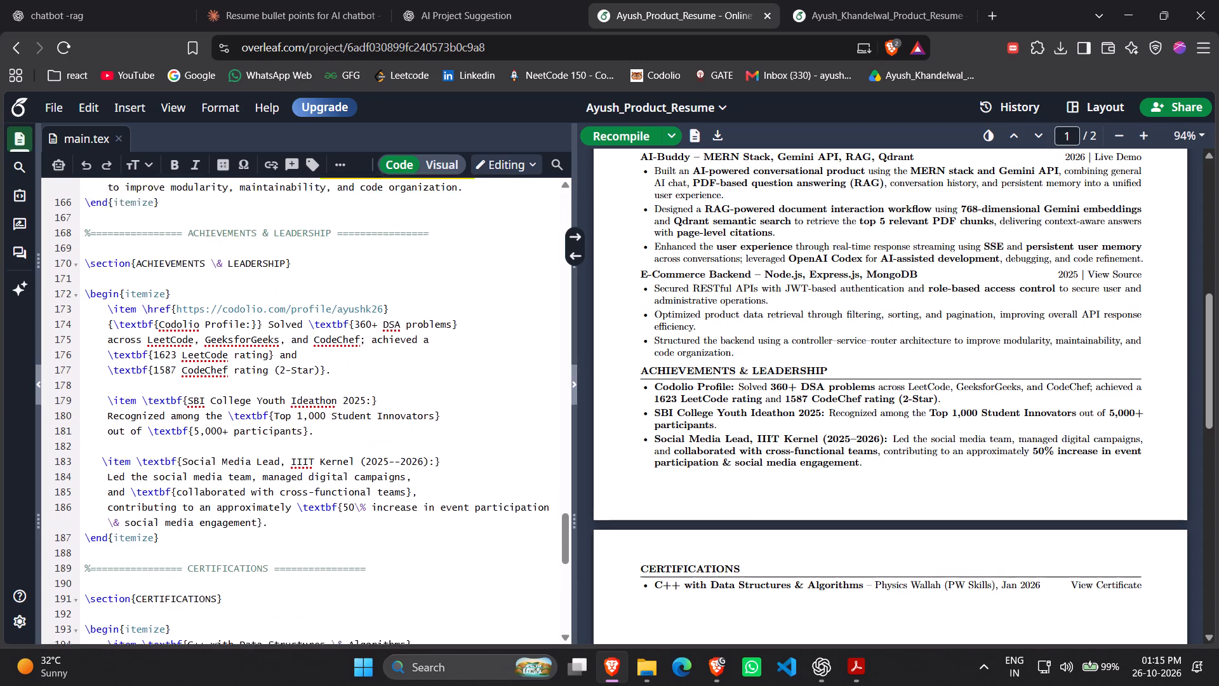
scroll(257, 490, up, 2)
drag(168, 481, 124, 335)
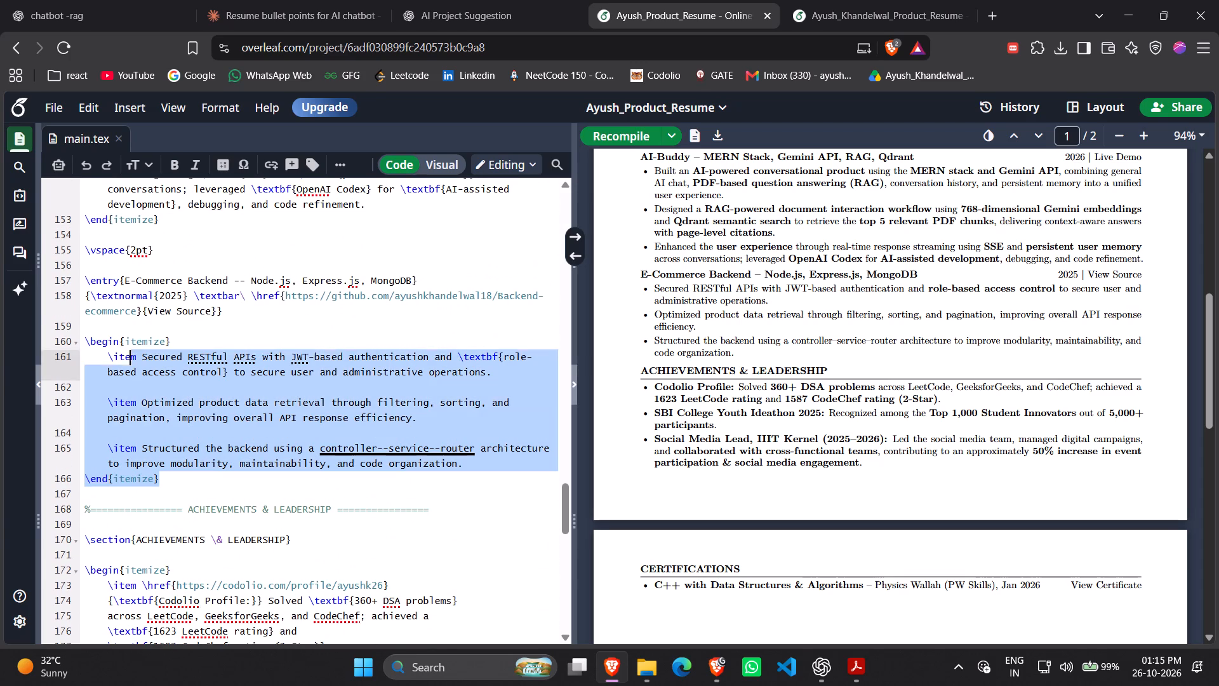
drag(124, 335, 76, 253)
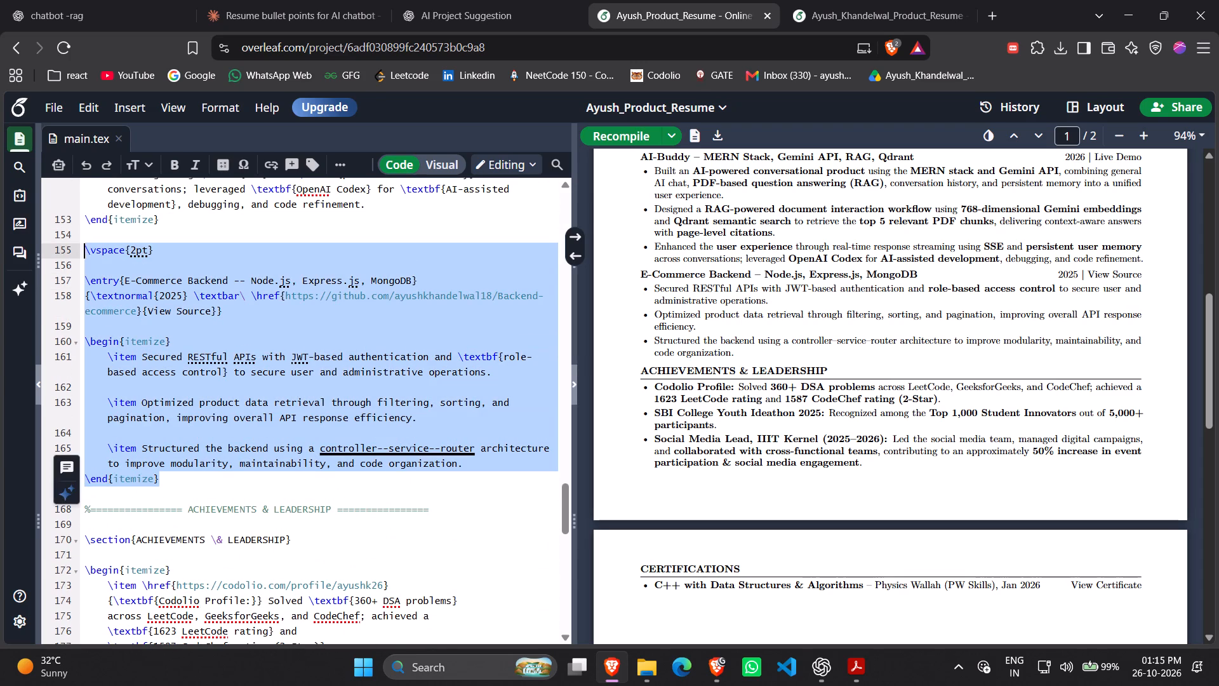
key(BackSpace)
click(612, 138)
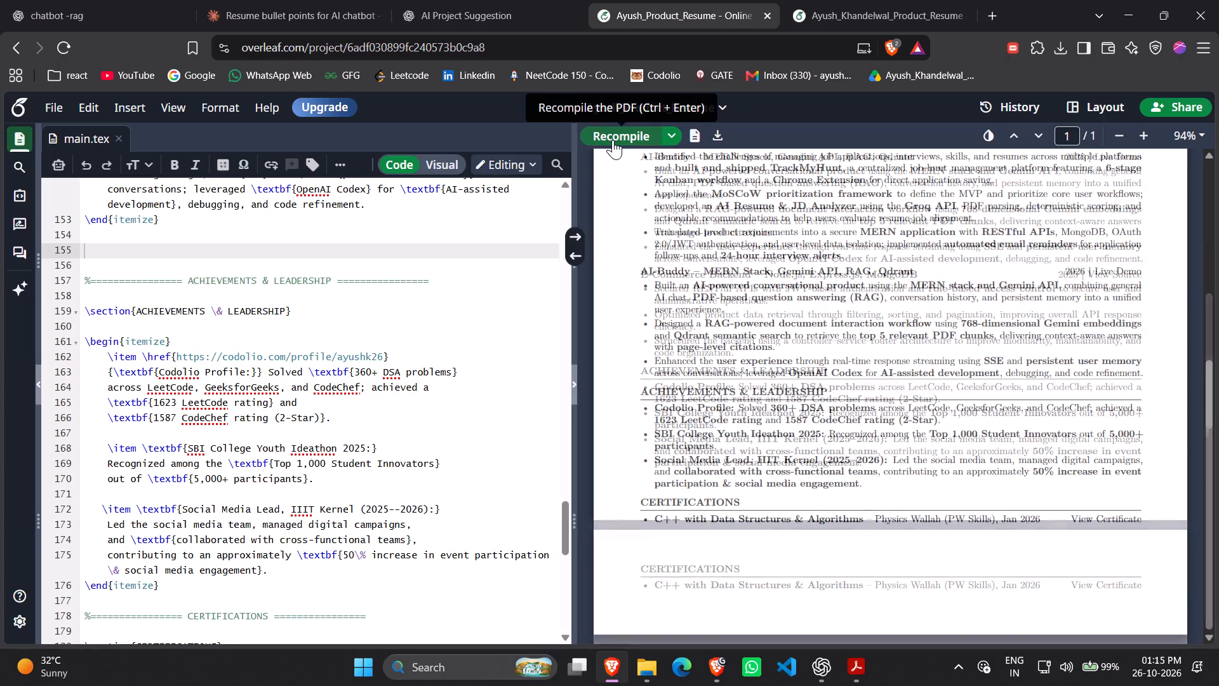
Review the recompiled product resume, and open the Ayush_AI_Resume project in place of the old product resume.
scroll(844, 437, down, 3)
scroll(846, 440, up, 4)
scroll(846, 440, down, 3)
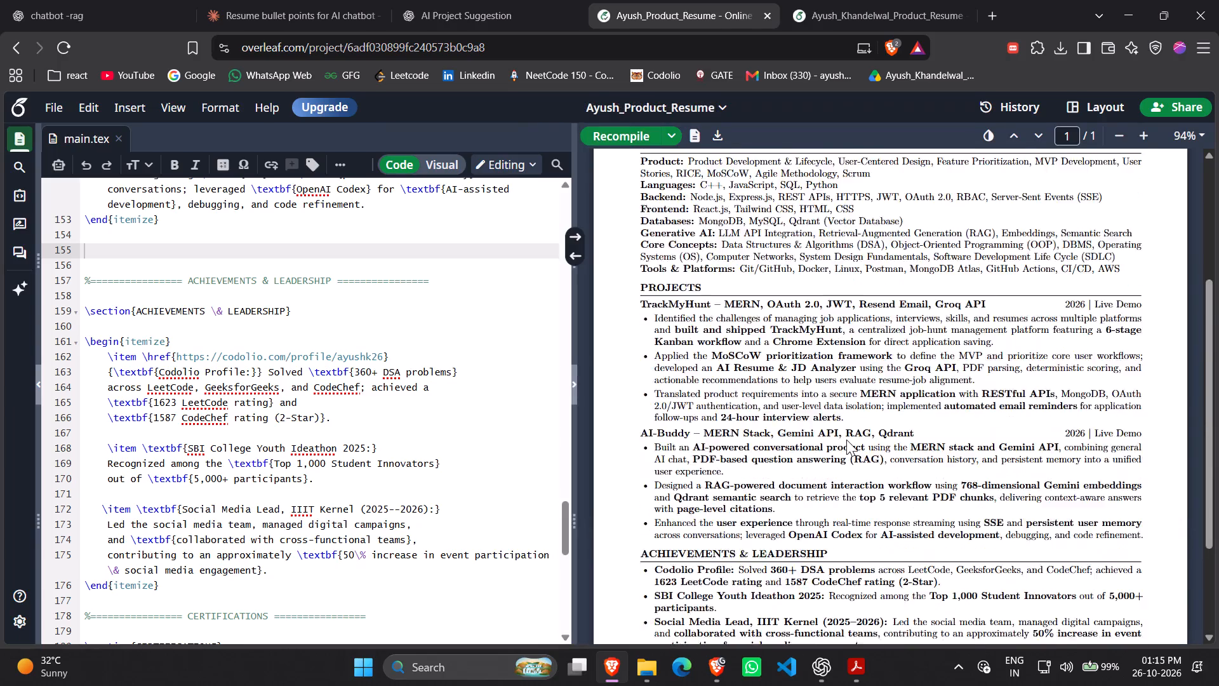
scroll(846, 440, up, 3)
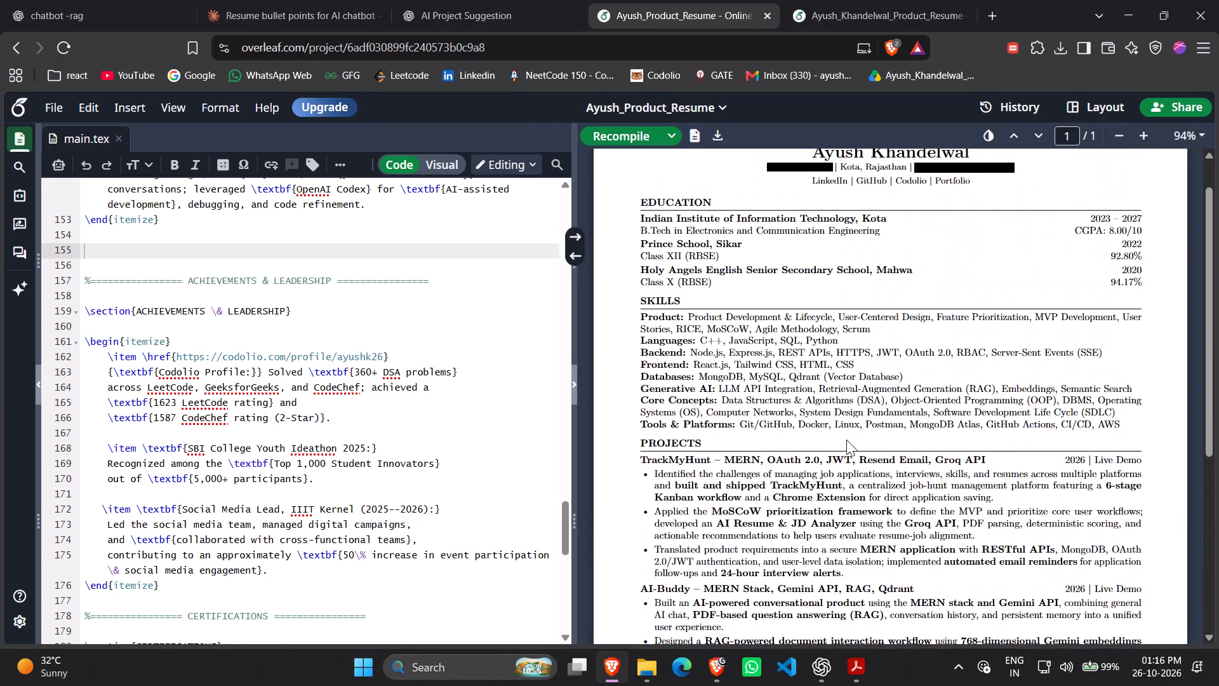
scroll(234, 490, up, 4)
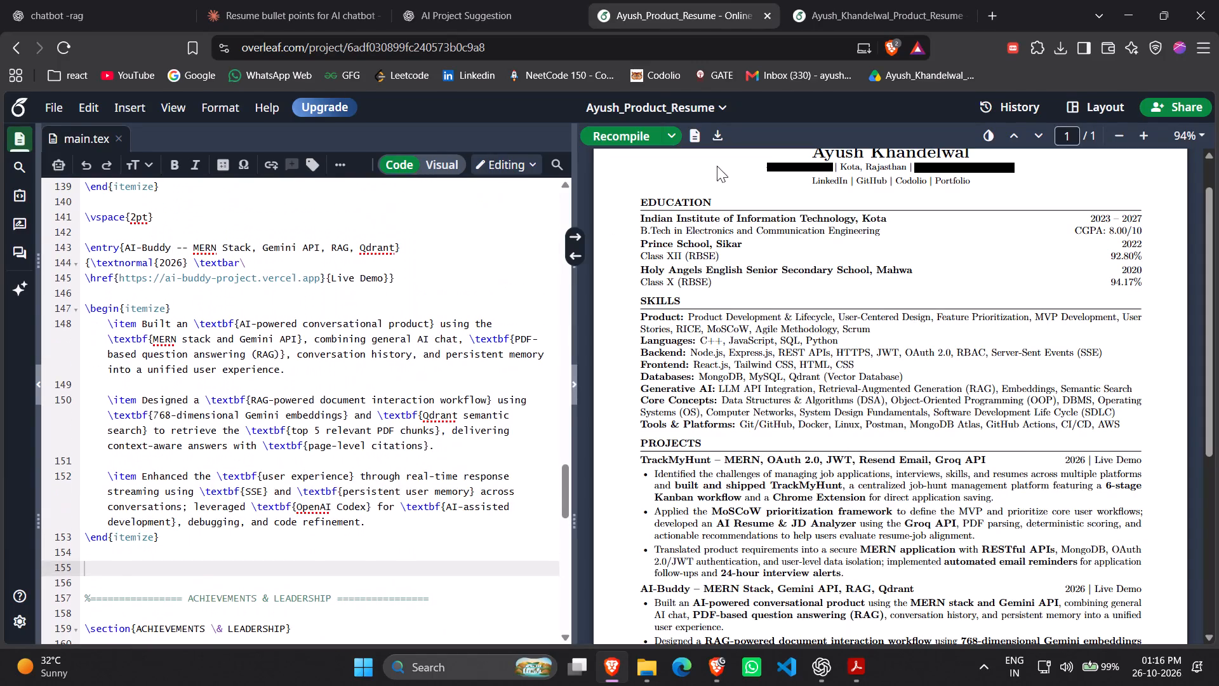
scroll(132, 442, up, 3)
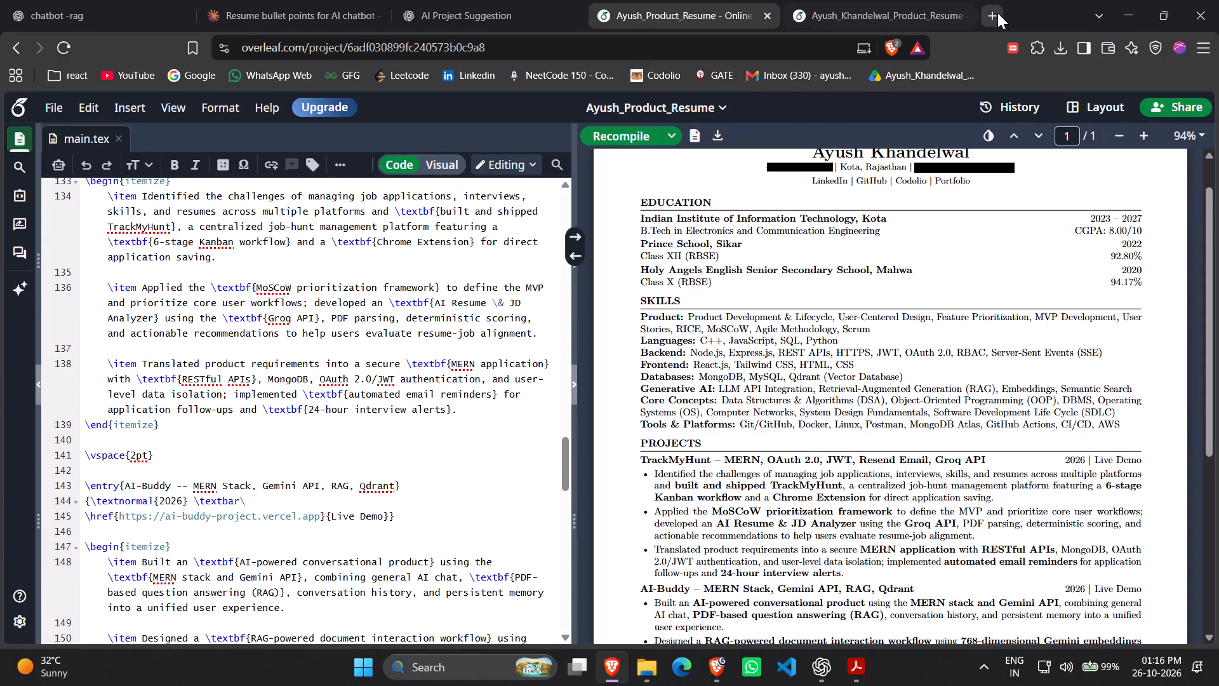
click(908, 12)
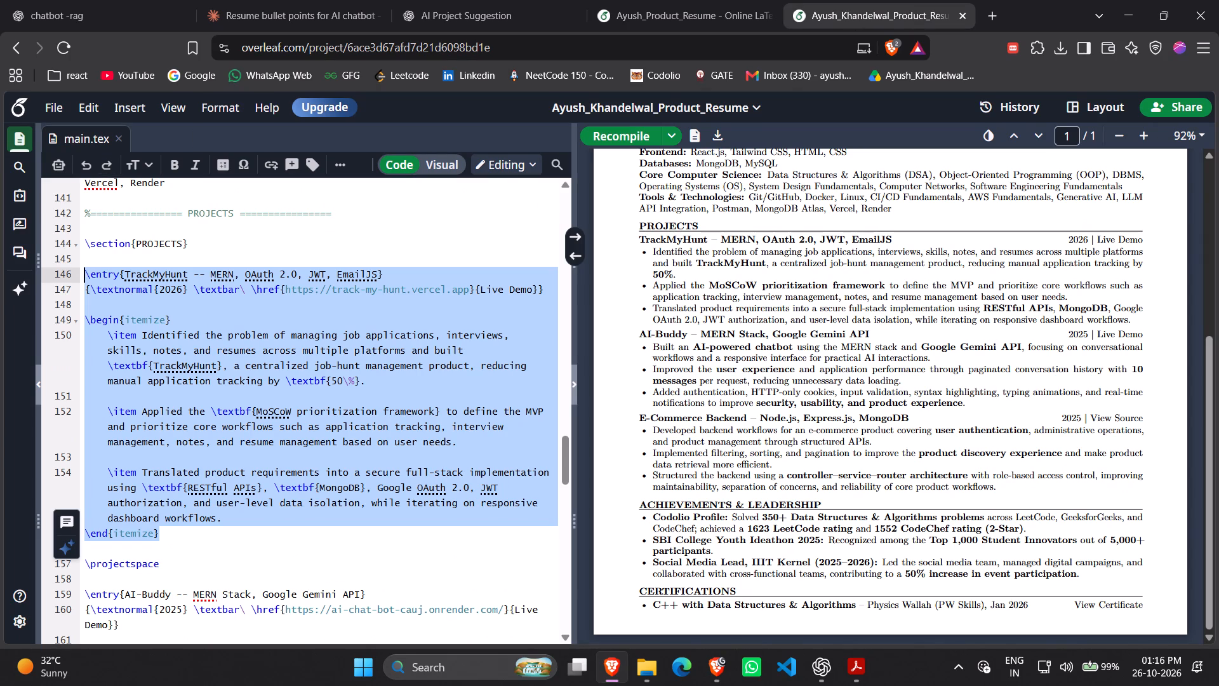
scroll(815, 324, up, 1)
click(321, 231)
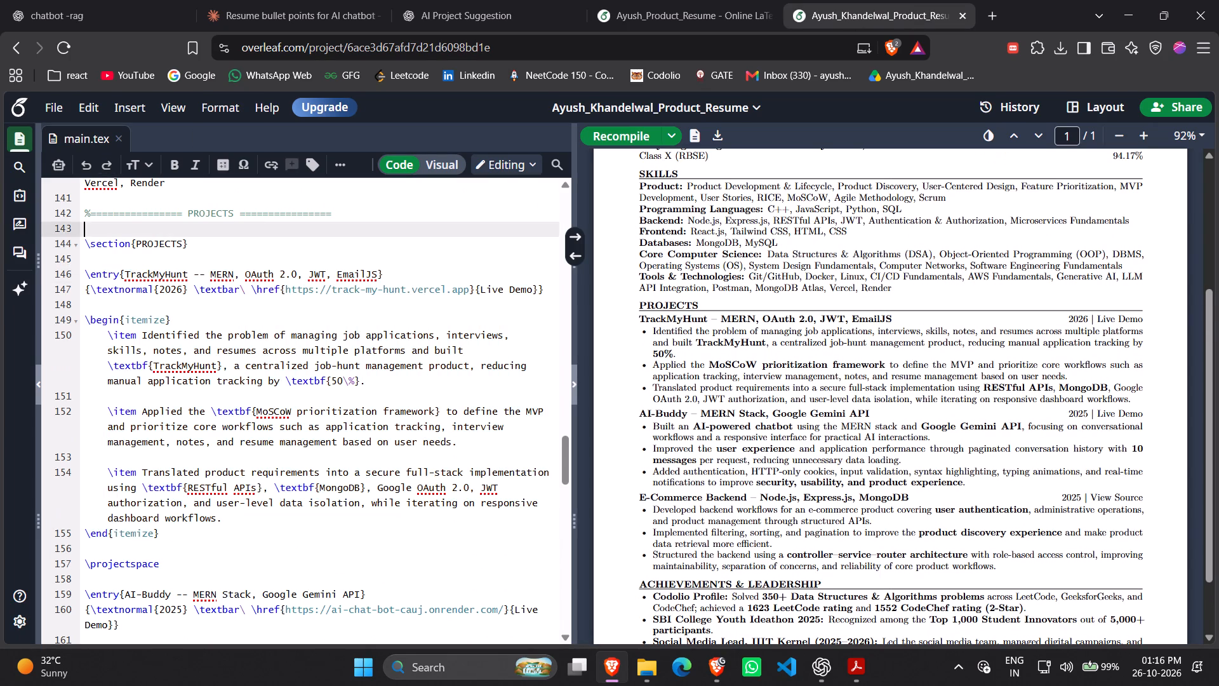
click(22, 107)
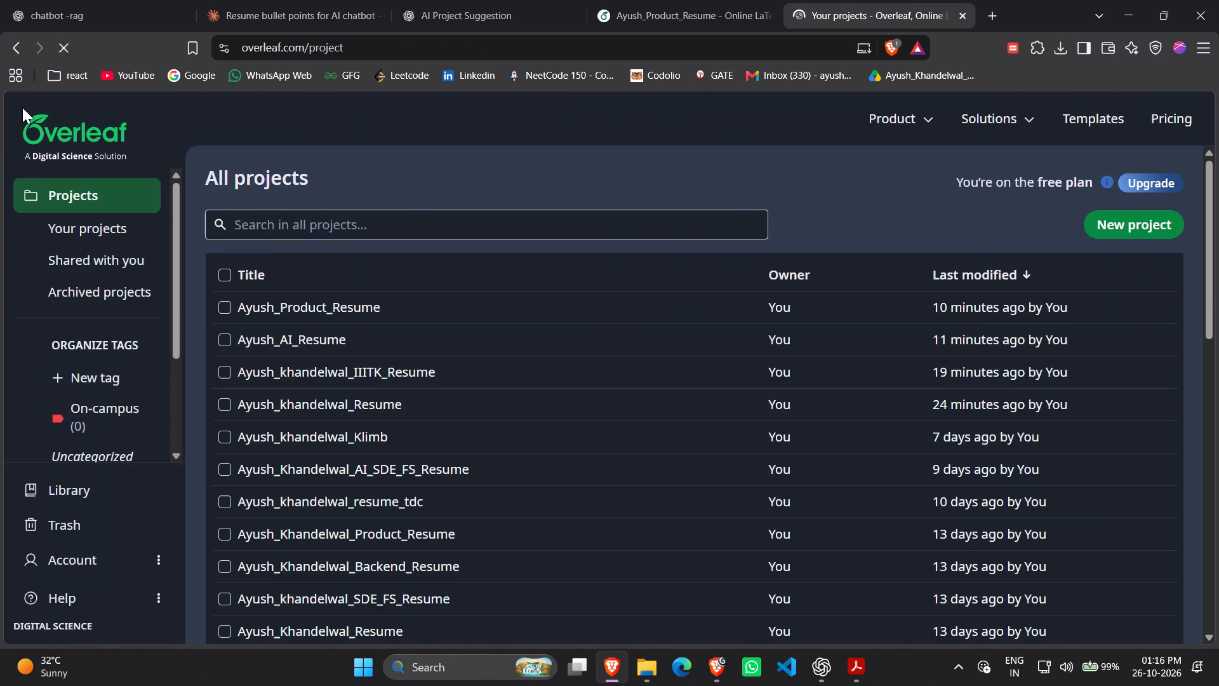
click(320, 346)
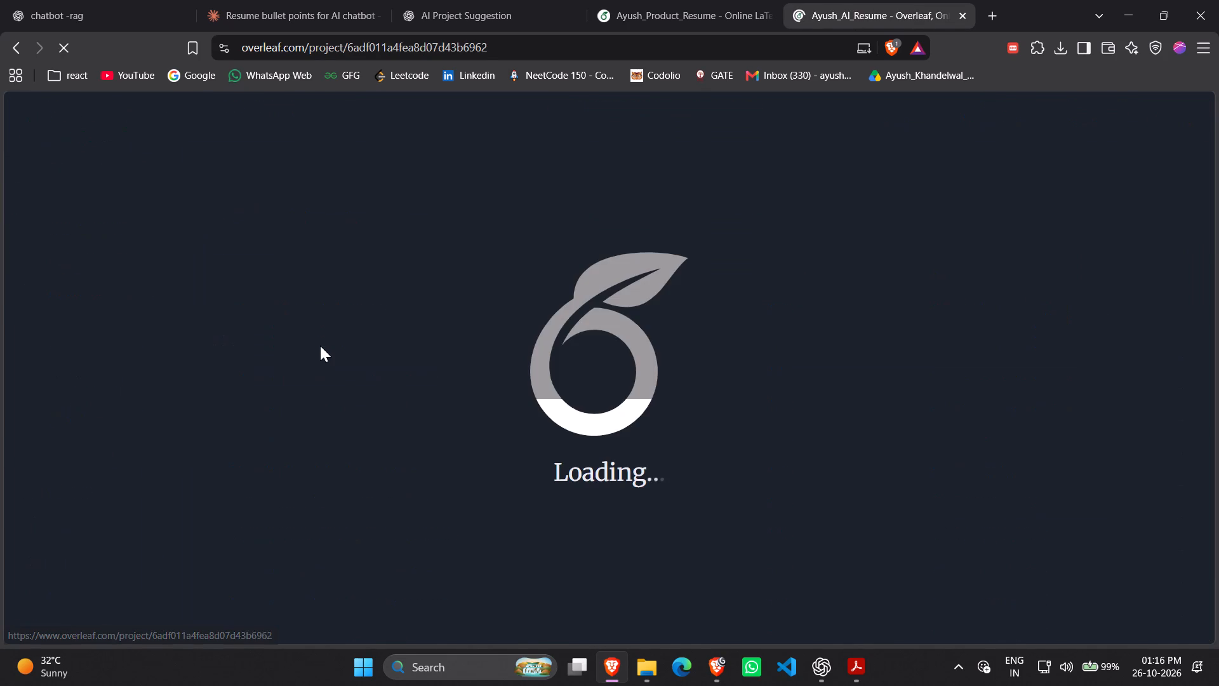
Copy the complete AI Tools line from the Skills section of the Ayush_AI_Resume source.
scroll(403, 459, down, 4)
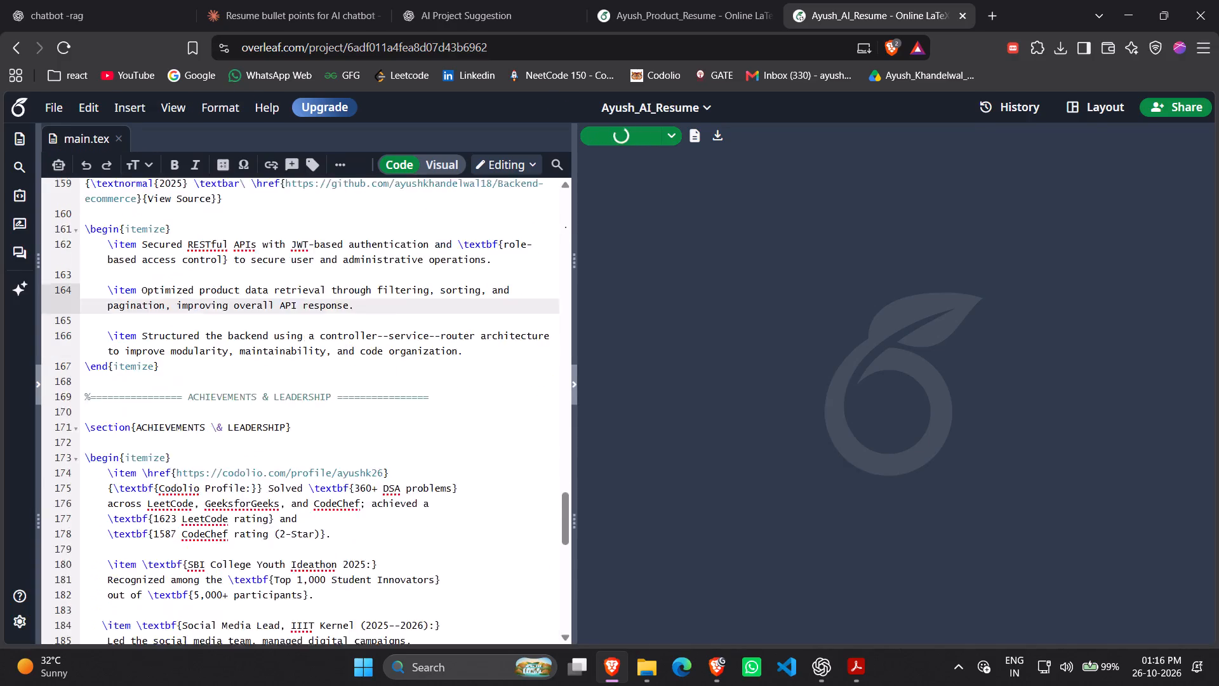
scroll(406, 463, down, 4)
scroll(406, 463, up, 10)
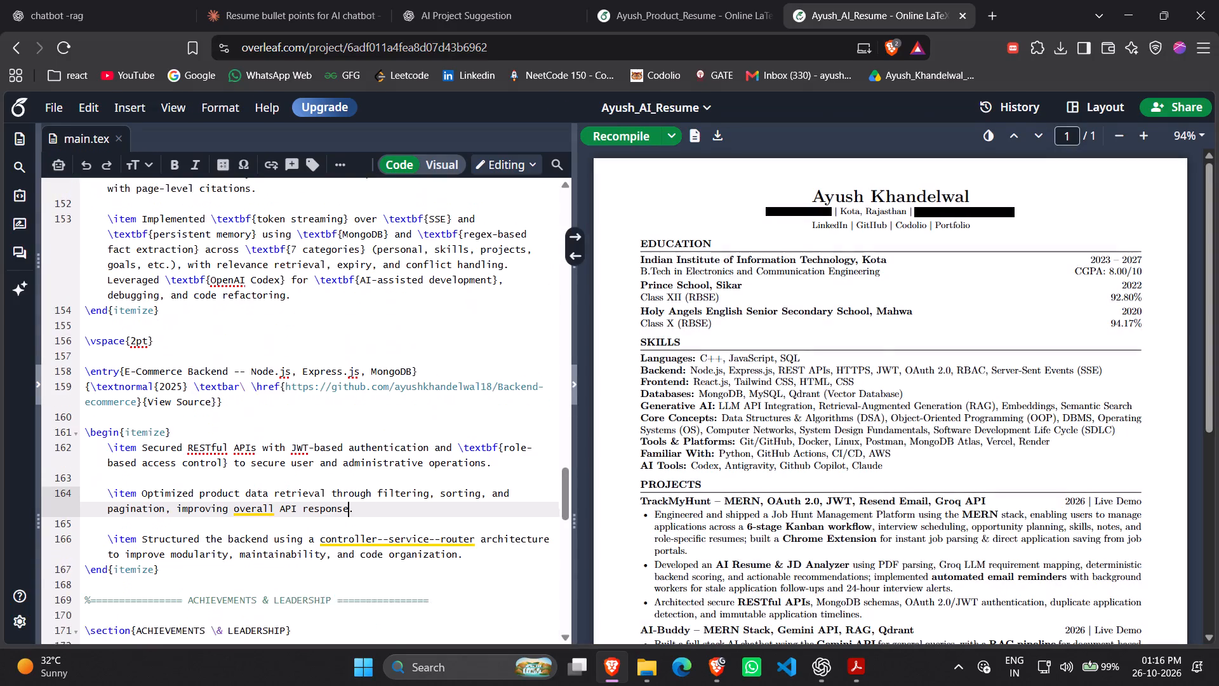
scroll(406, 463, up, 8)
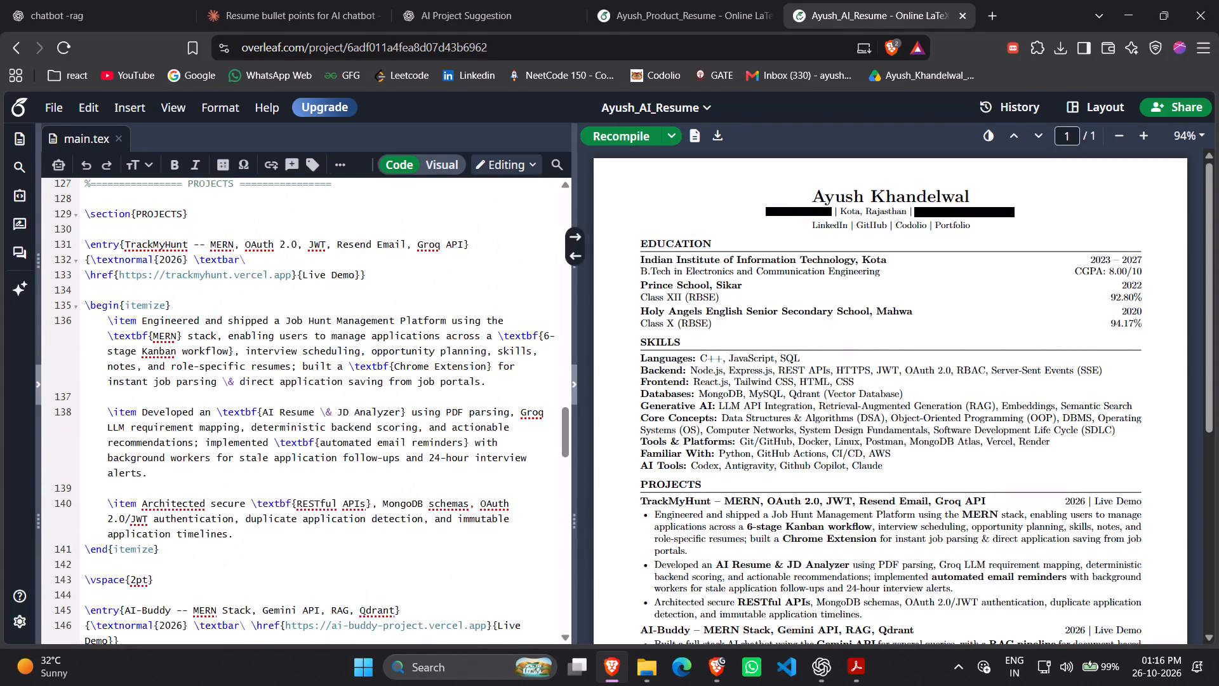
scroll(406, 463, up, 4)
drag(441, 472, 244, 472)
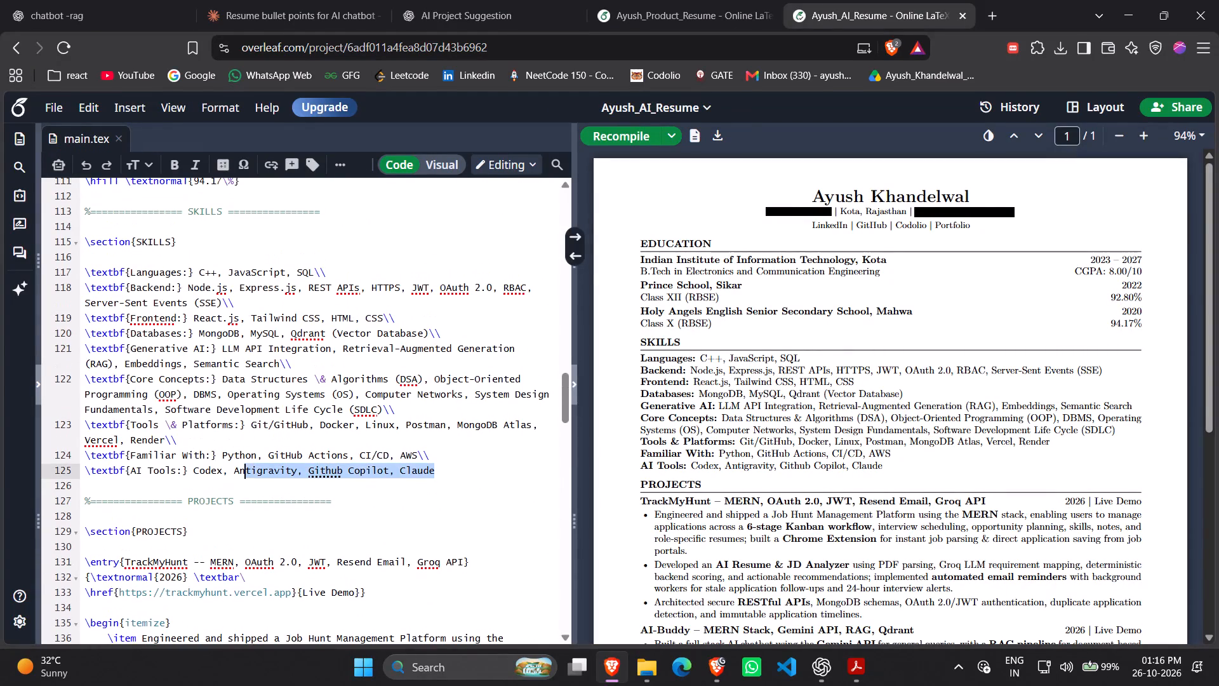
drag(244, 472, 81, 473)
key(ctrl+c)
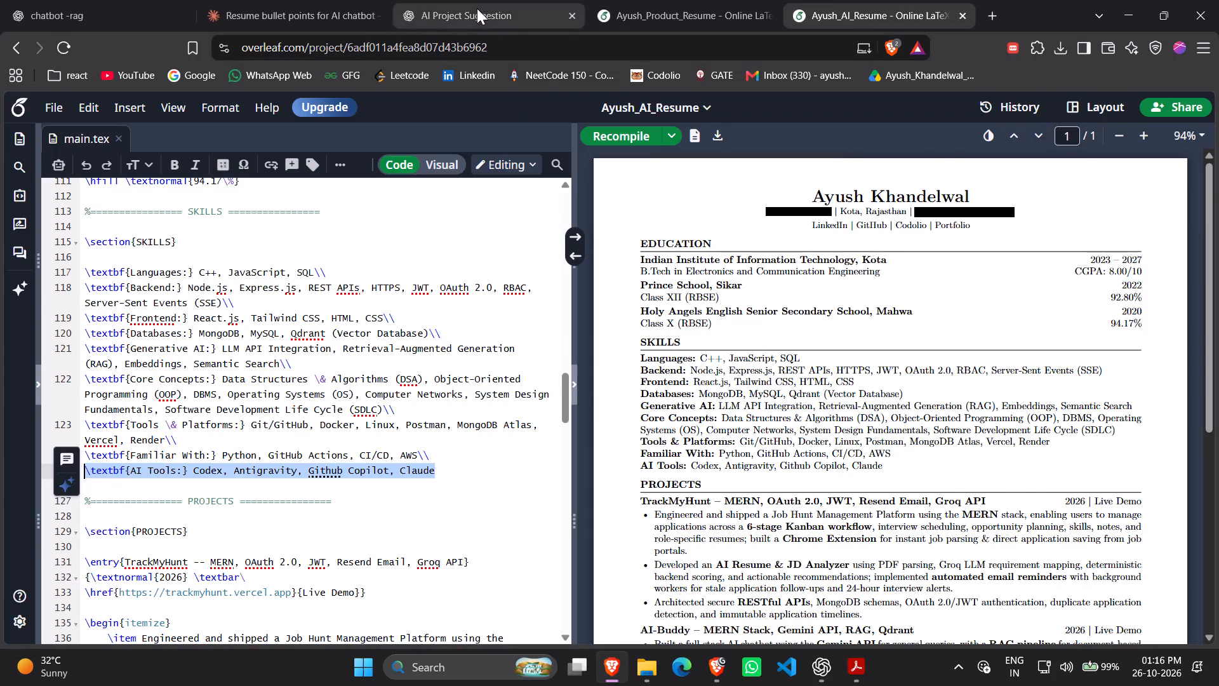
Paste the copied AI Tools line below the Tools & Platforms line in the Skills section of Ayush_Product_Resume.
click(652, 8)
scroll(283, 473, up, 5)
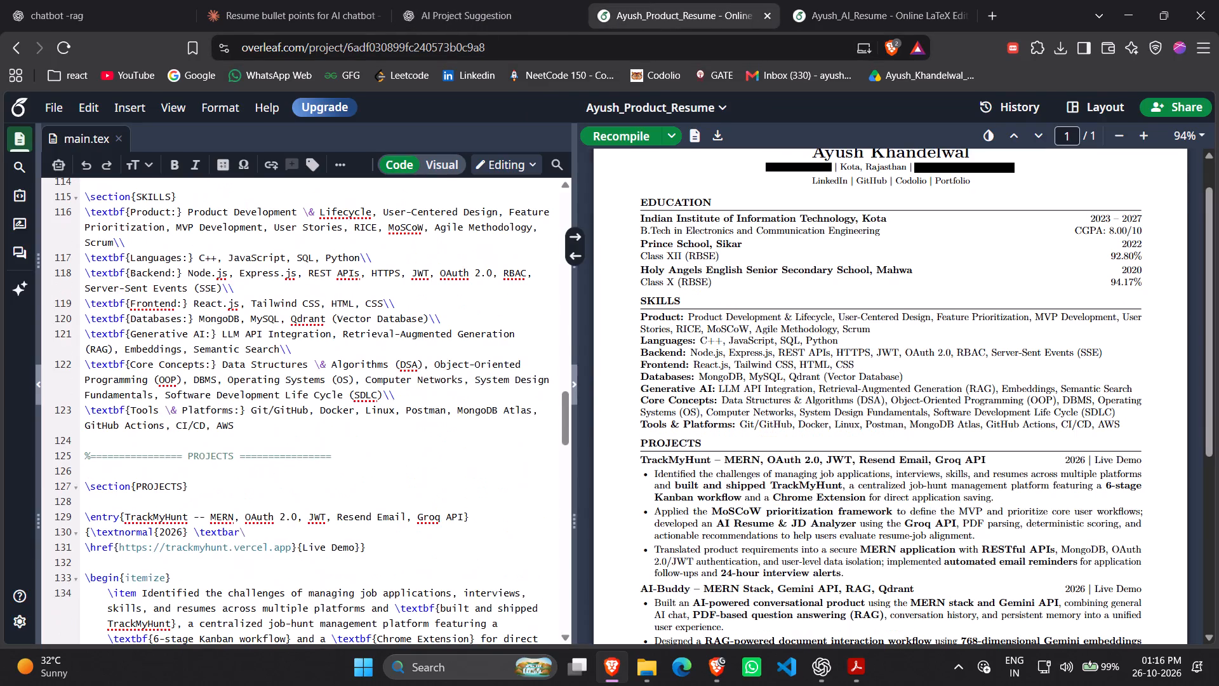
click(274, 431)
key(Return)
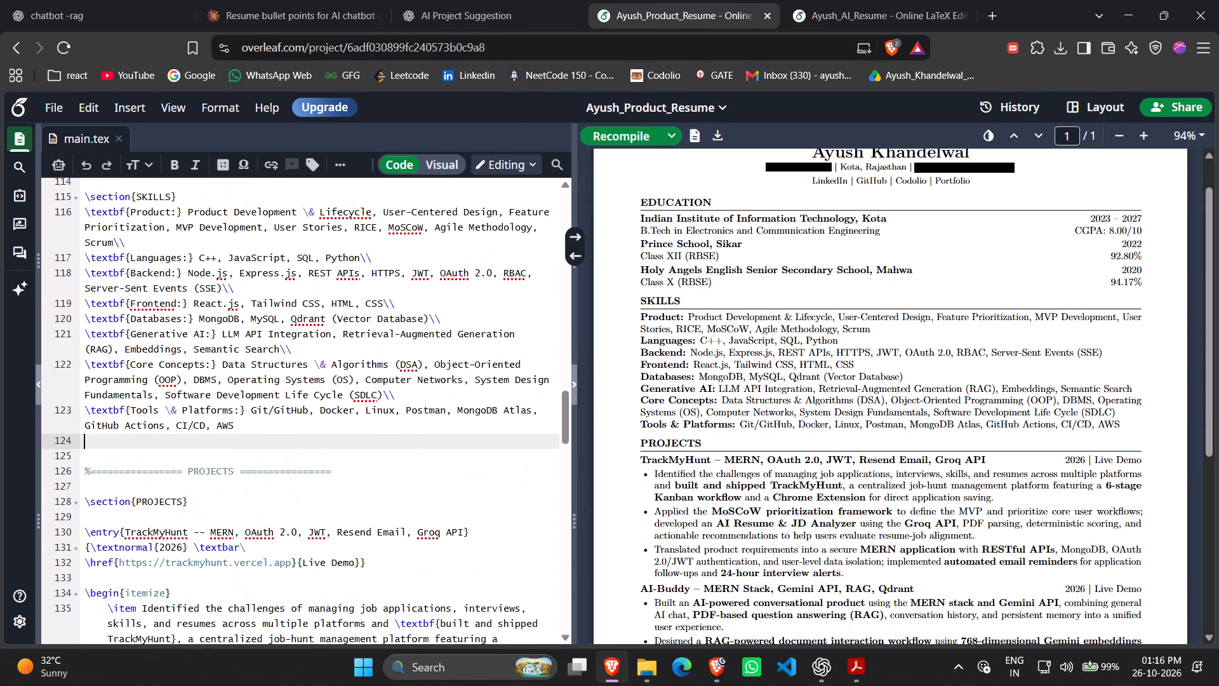
key(ctrl+v)
Copy the Familiar With line from Ayush_AI_Resume and insert it above the AI Tools line in Ayush_Product_Resume.
click(871, 9)
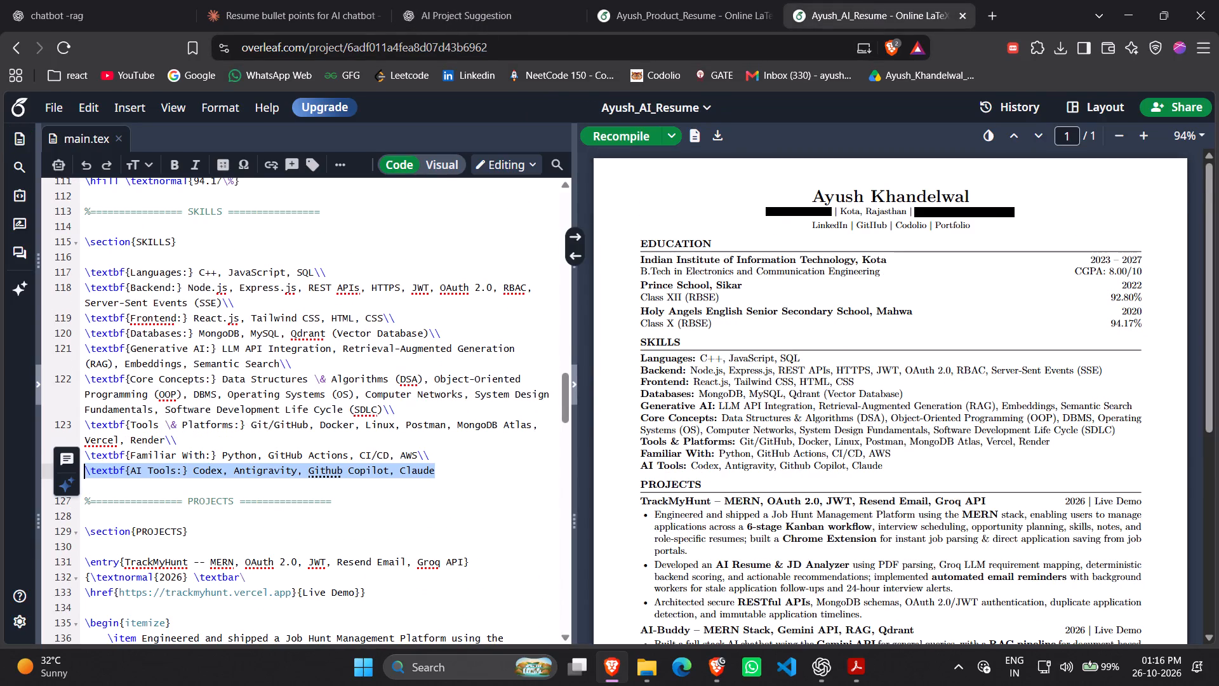
drag(432, 459, 29, 448)
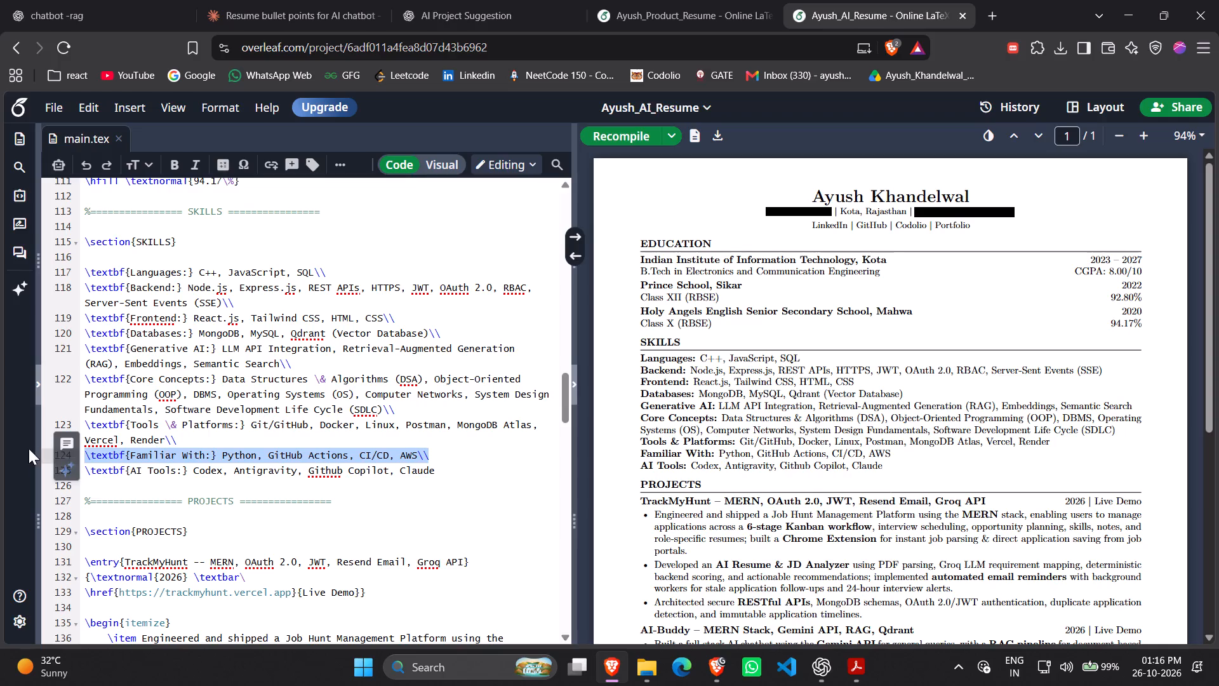
key(ctrl+c)
click(693, 34)
click(693, 13)
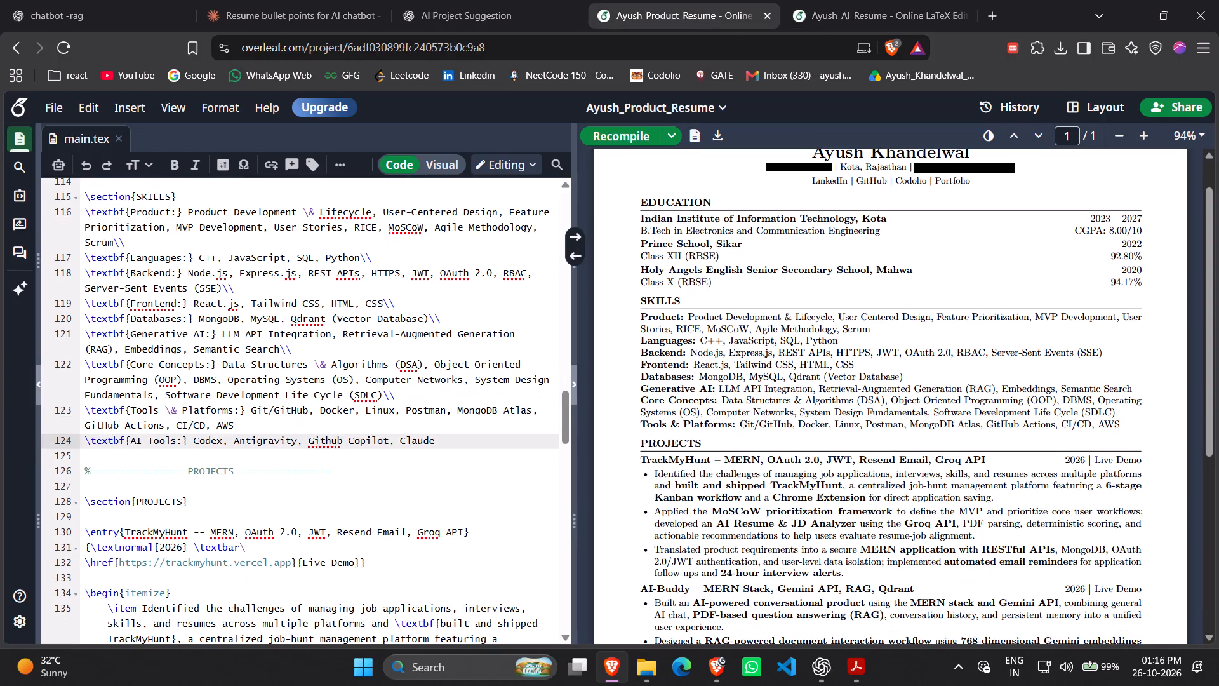
click(265, 425)
key(Return)
key(ctrl+v)
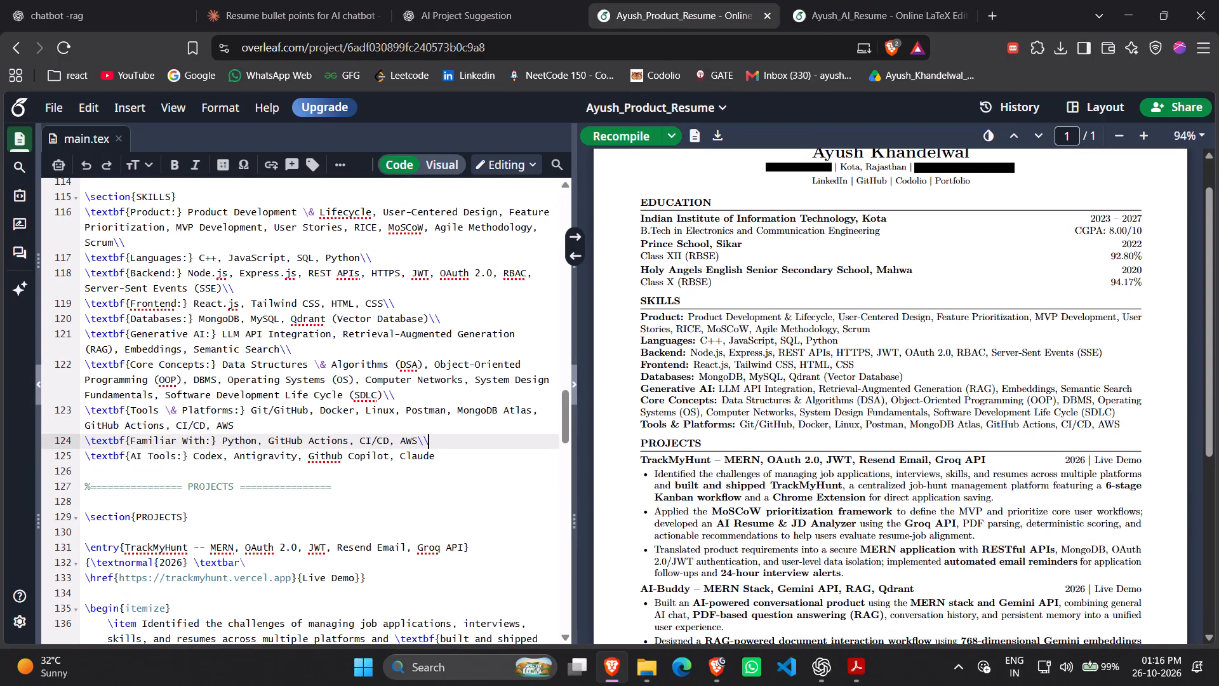
Remove GitHub Actions, CI/CD, AWS from the Tools & Platforms line so it ends at MongoDB Atlas, and recompile.
drag(241, 429, 118, 431)
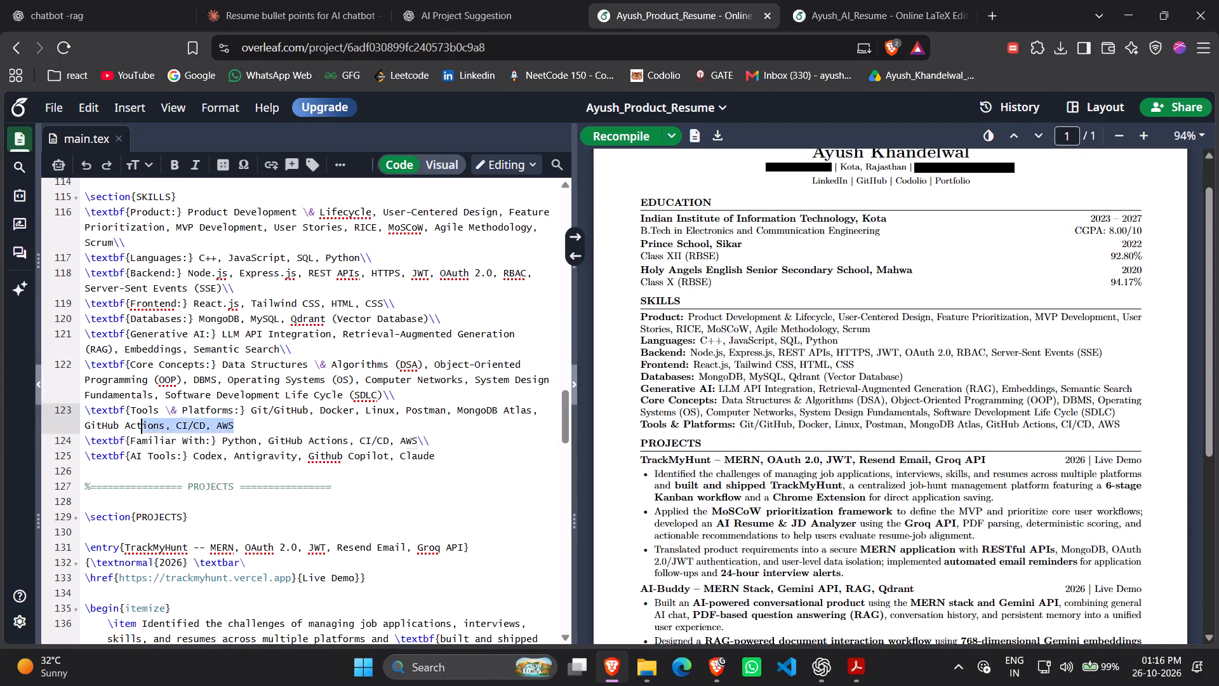
drag(118, 431, 67, 424)
key(BackSpace)
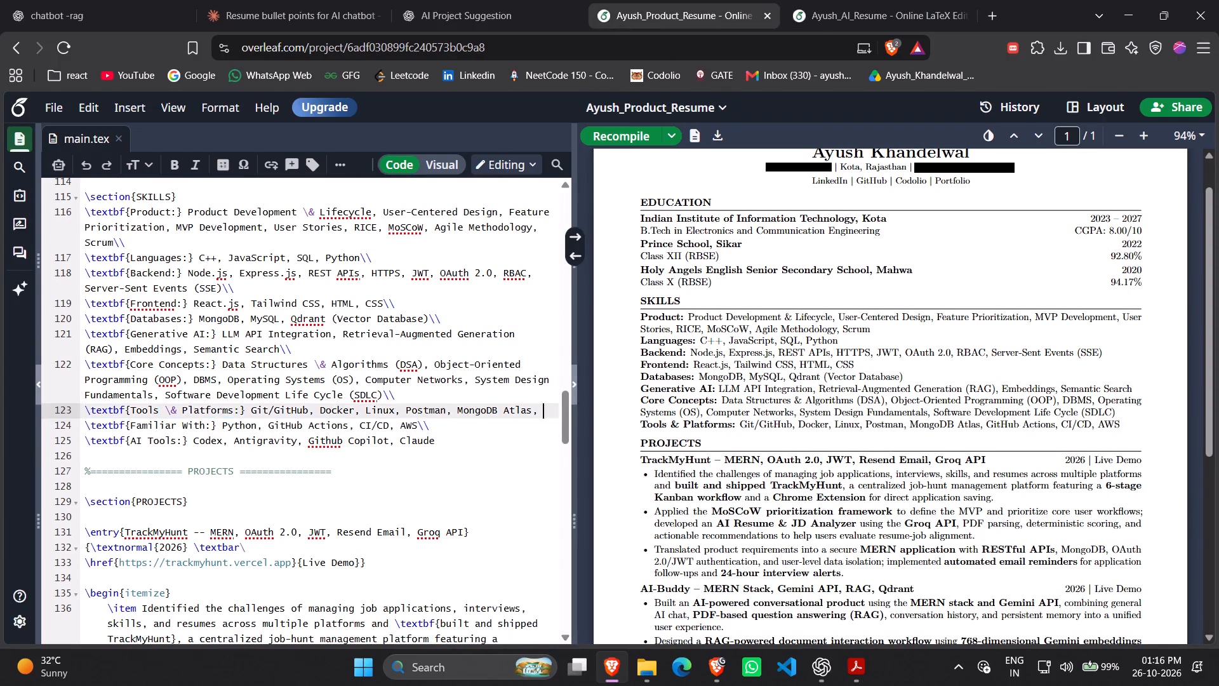
key(BackSpace)
key(BackSpace)
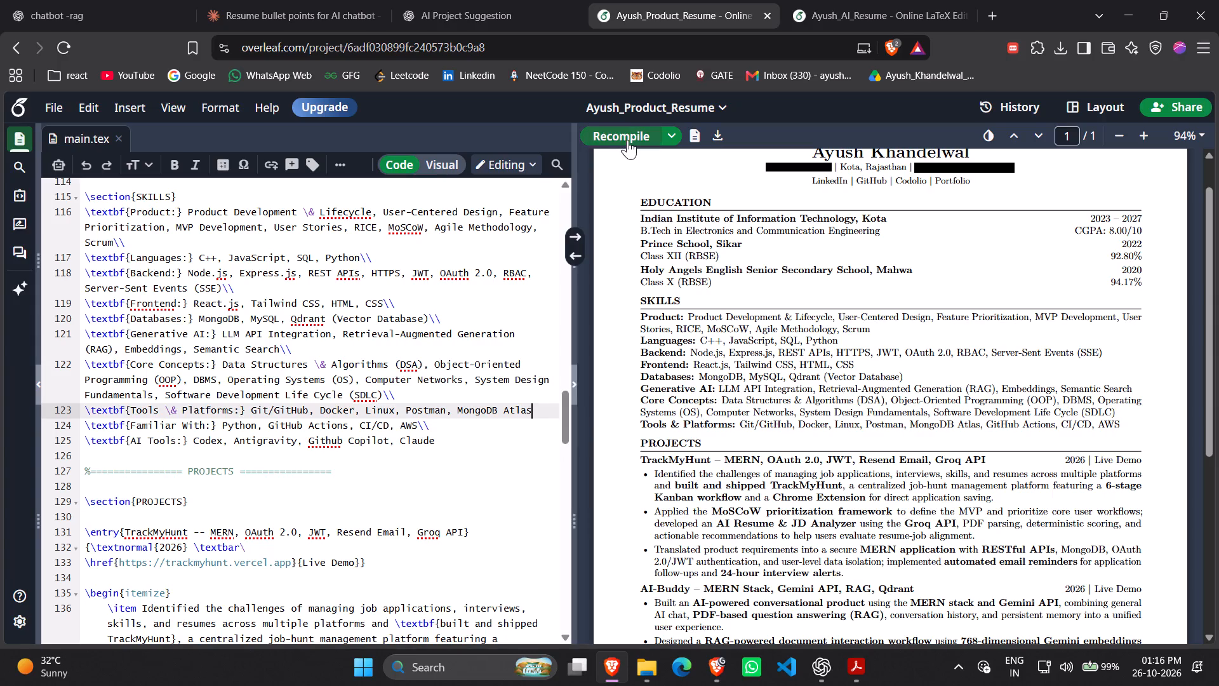
click(627, 140)
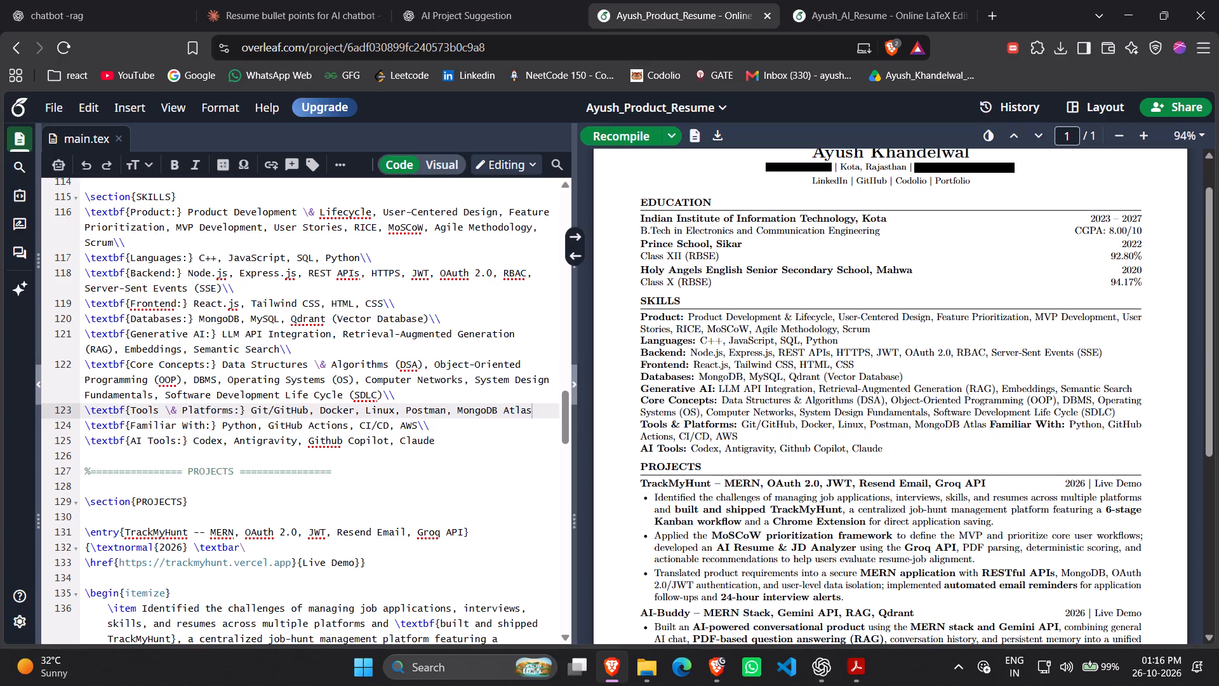
Add a \\ line break at the end of the Tools & Platforms line and recompile the resume.
text(\\)
click(532, 418)
key(backslash)
key(backslash)
click(625, 145)
click(625, 144)
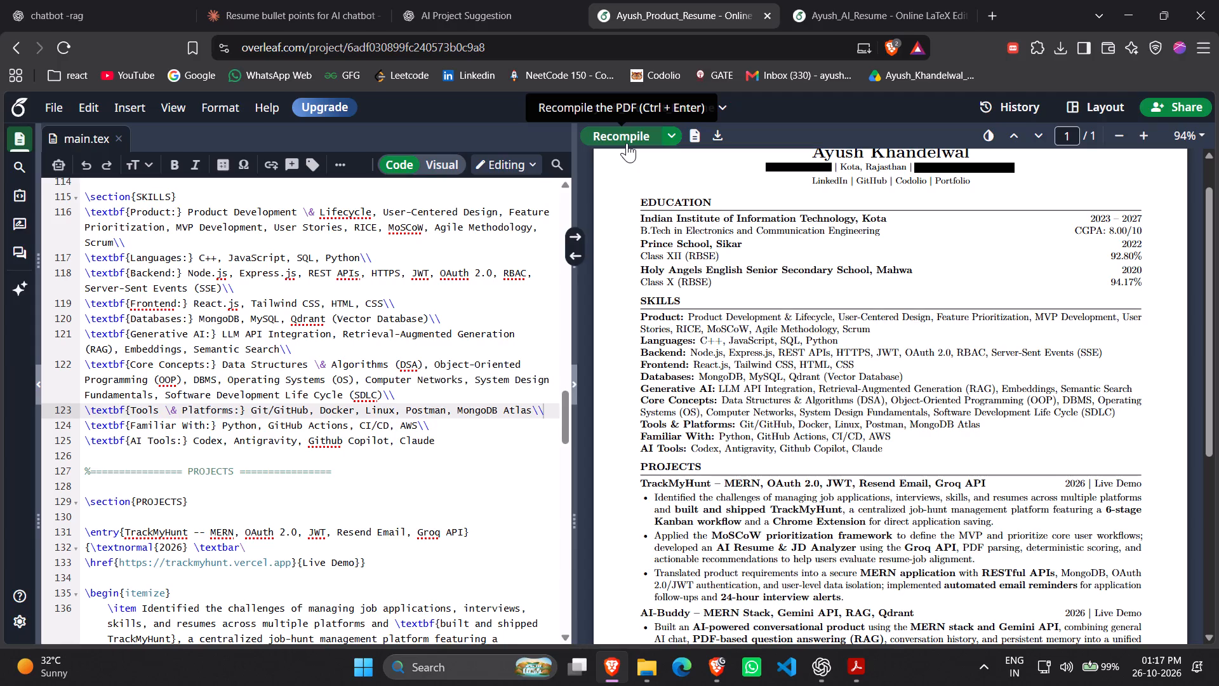
Review the recompiled product resume from top to bottom, checking the Skills section and the one-page layout.
scroll(853, 438, down, 1)
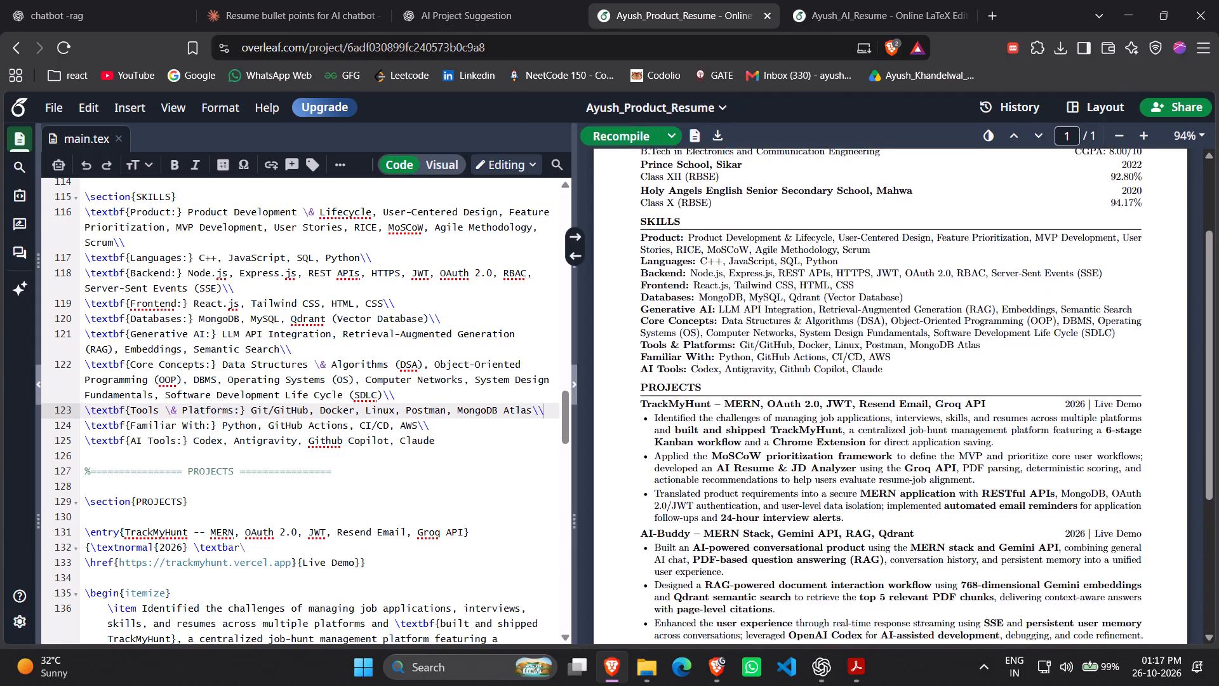
scroll(856, 440, down, 3)
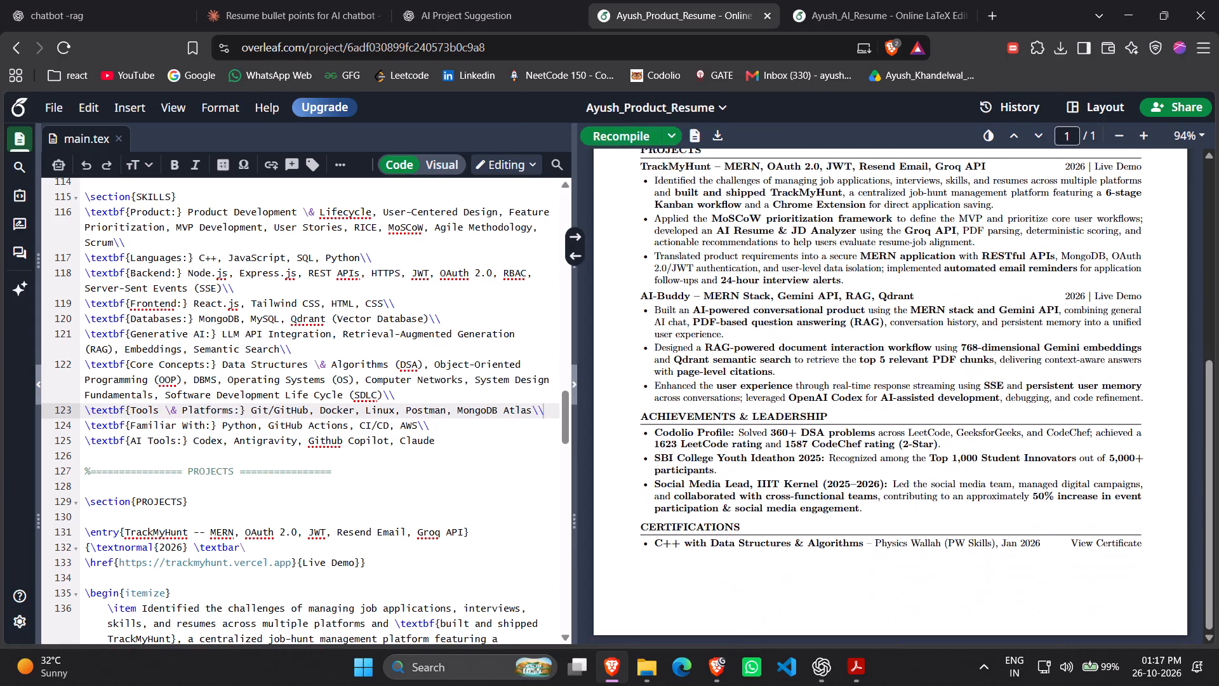
scroll(858, 441, down, 2)
scroll(858, 443, up, 2)
scroll(858, 443, down, 3)
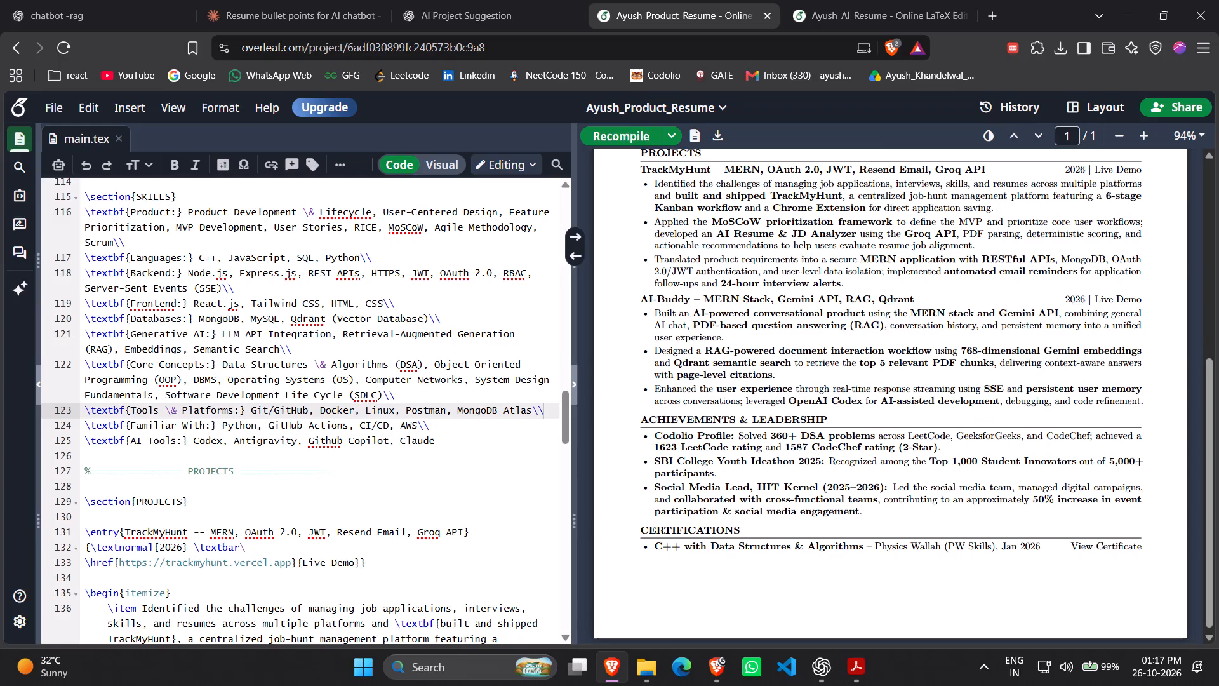
scroll(858, 443, down, 3)
scroll(858, 443, up, 4)
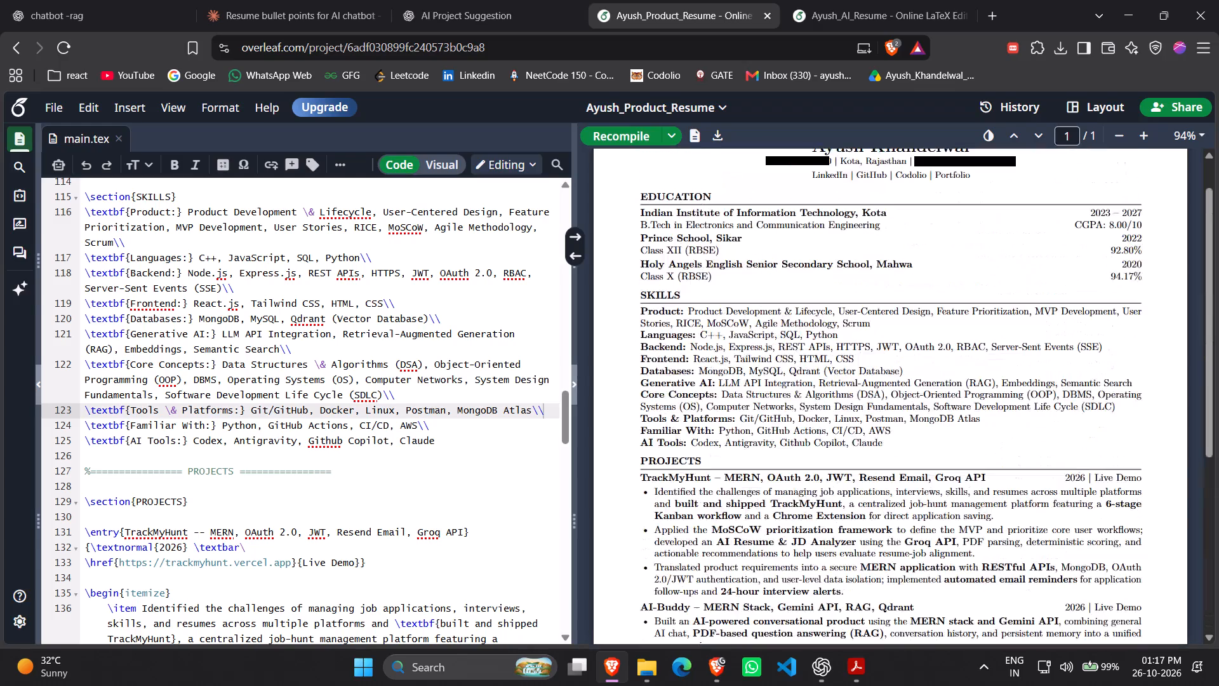
click(855, 448)
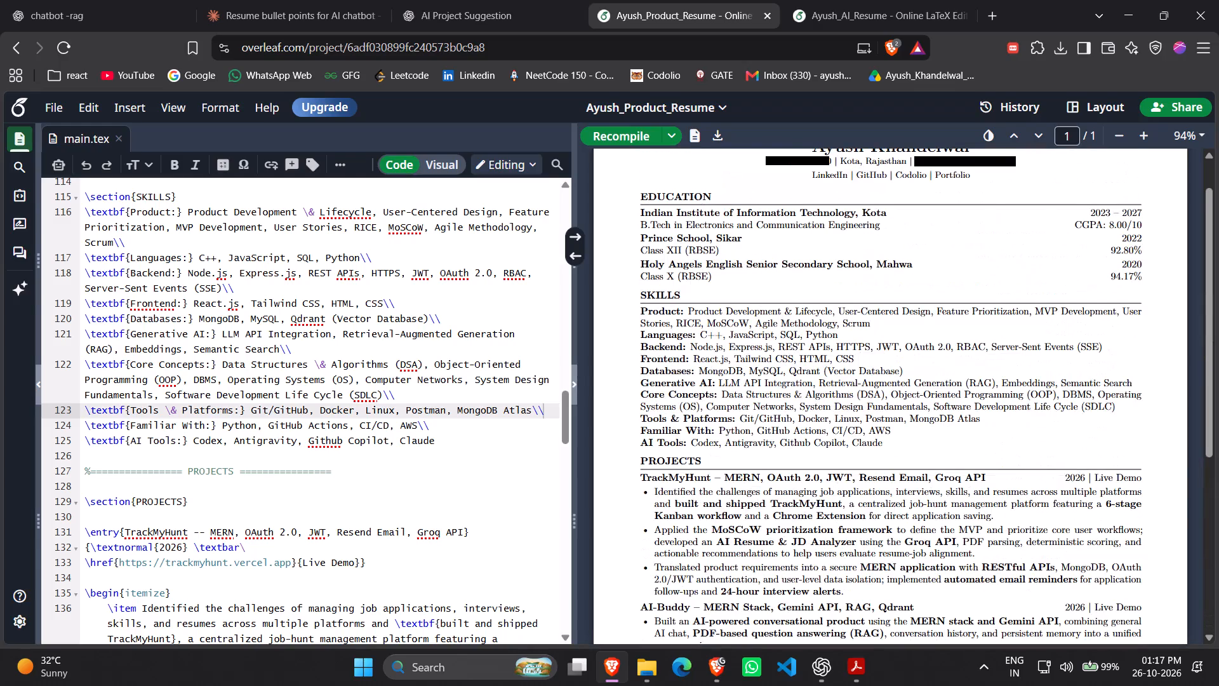
scroll(855, 448, left, 1)
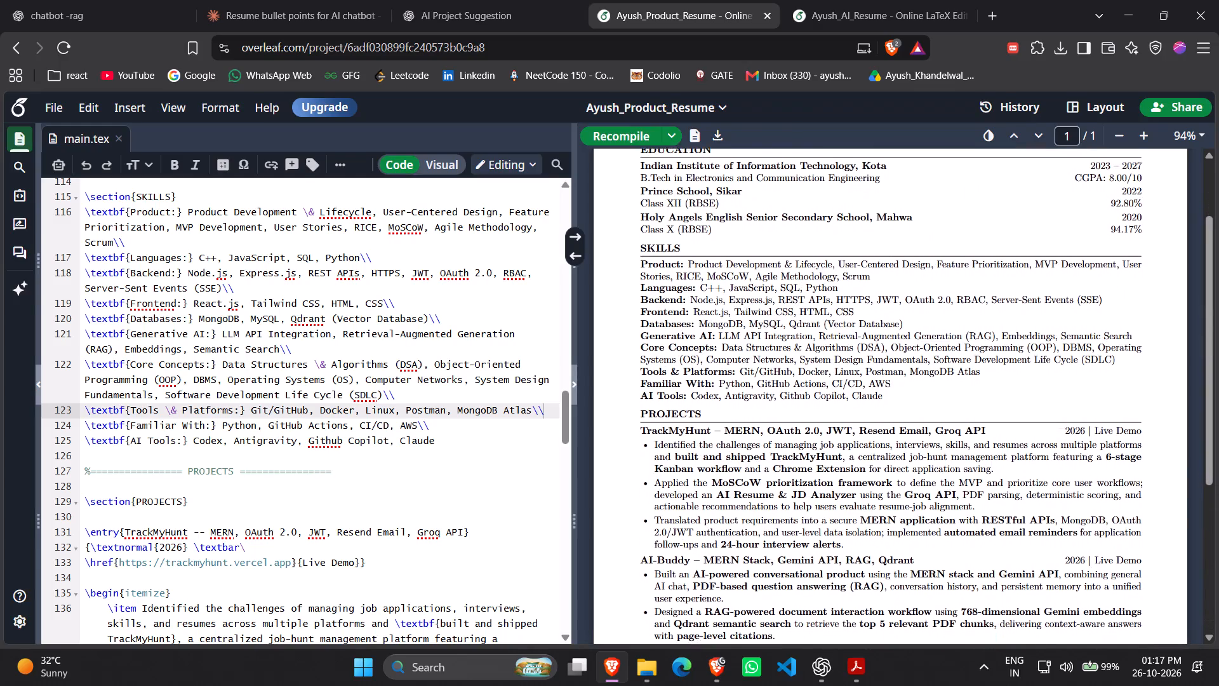
scroll(855, 448, left, 1)
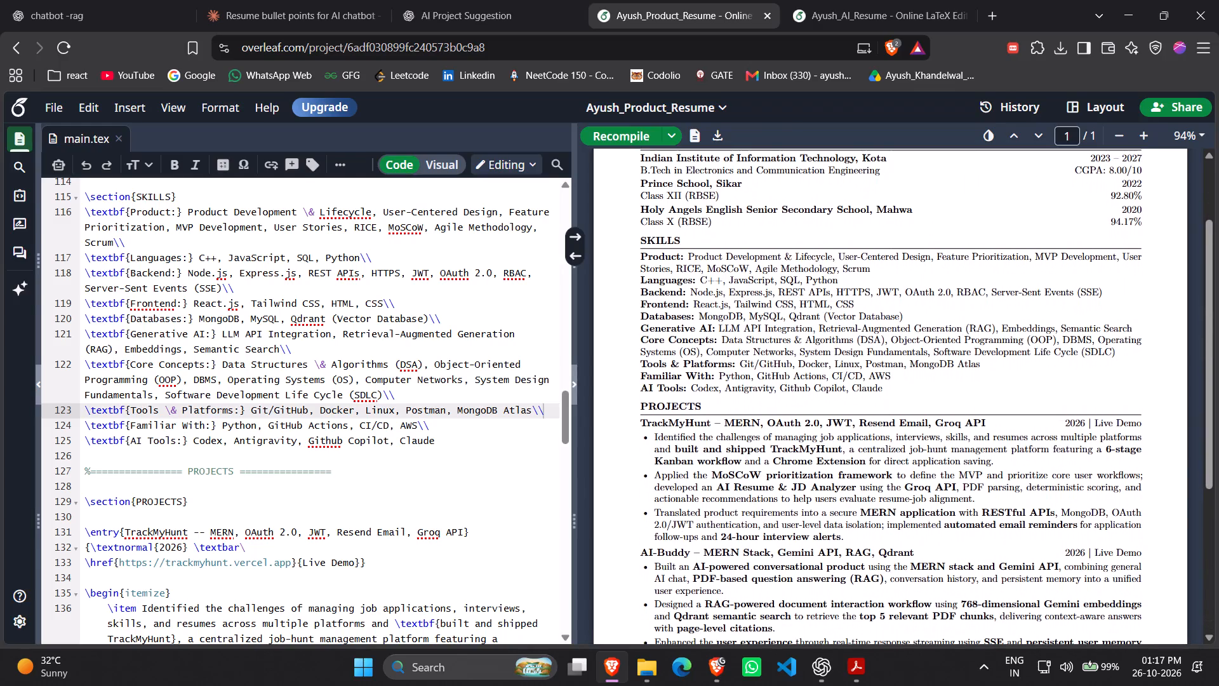
scroll(855, 448, left, 1)
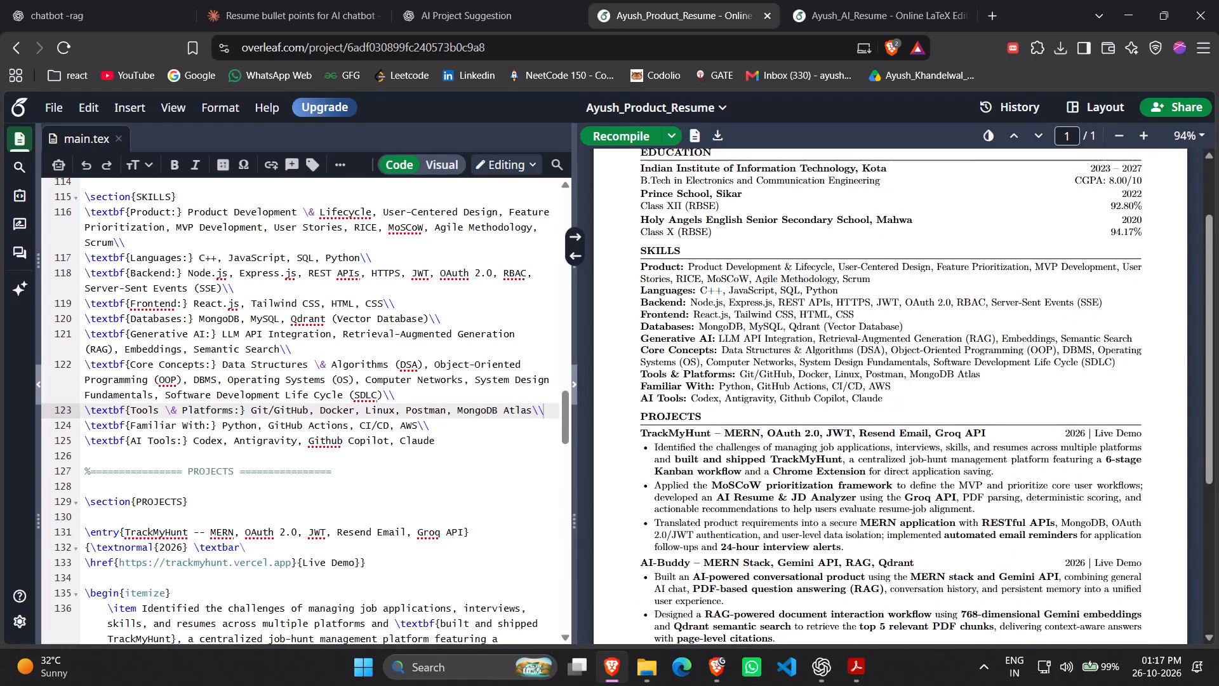
ctrl+scroll(779, 442, up, 2)
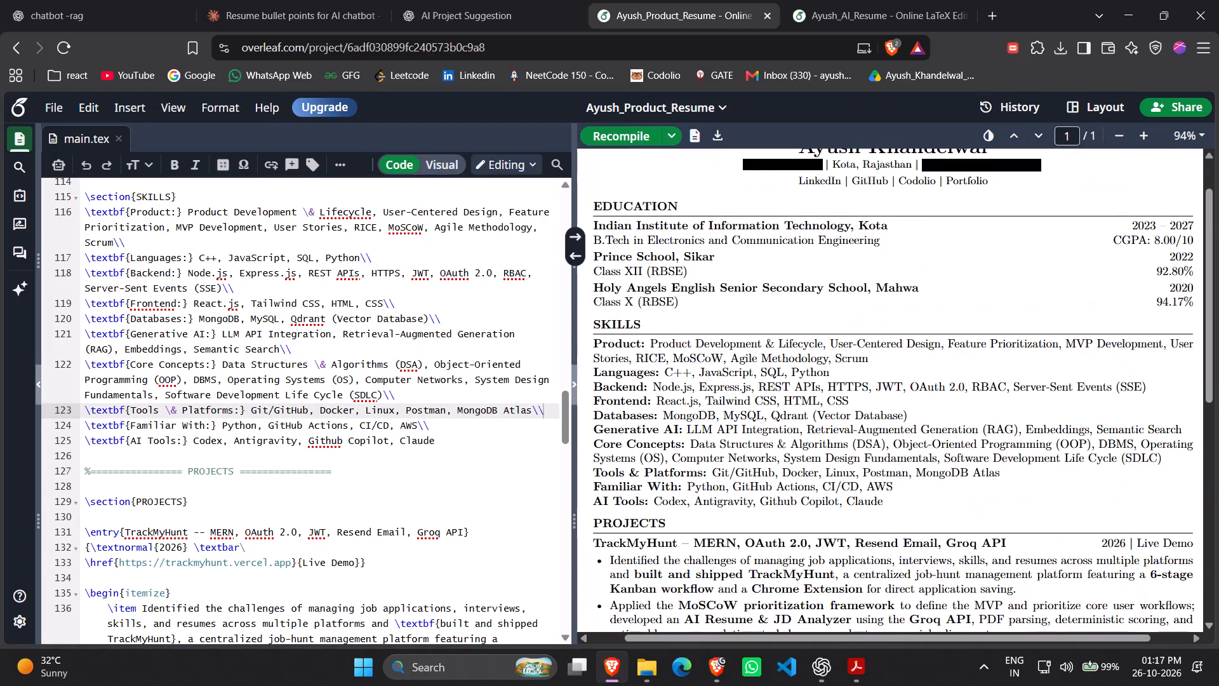
ctrl+scroll(779, 442, up, 1)
scroll(779, 442, down, 1)
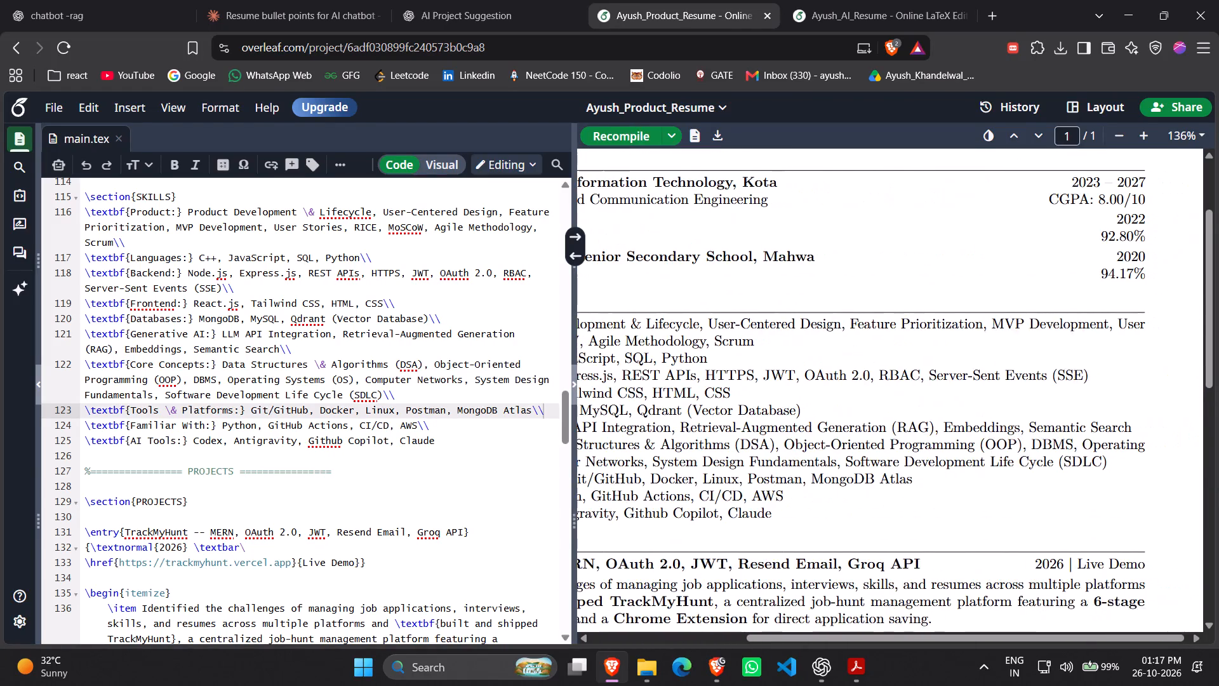
scroll(779, 442, down, 1)
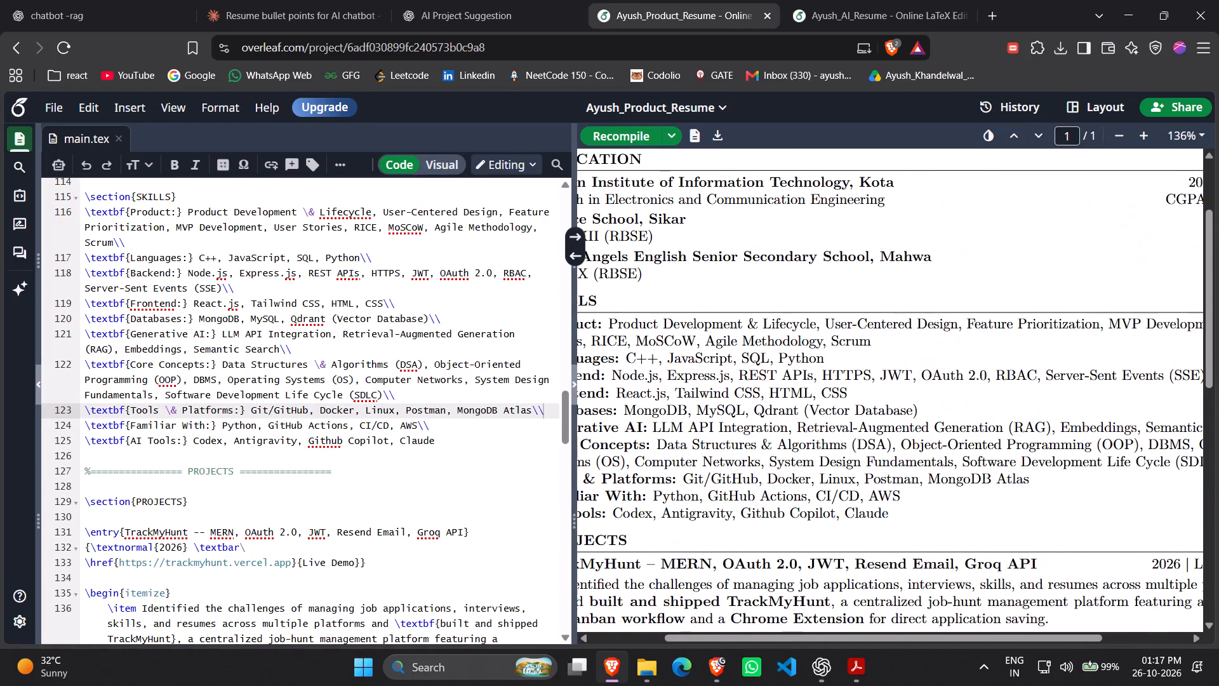
ctrl+scroll(779, 442, down, 2)
scroll(226, 438, up, 1)
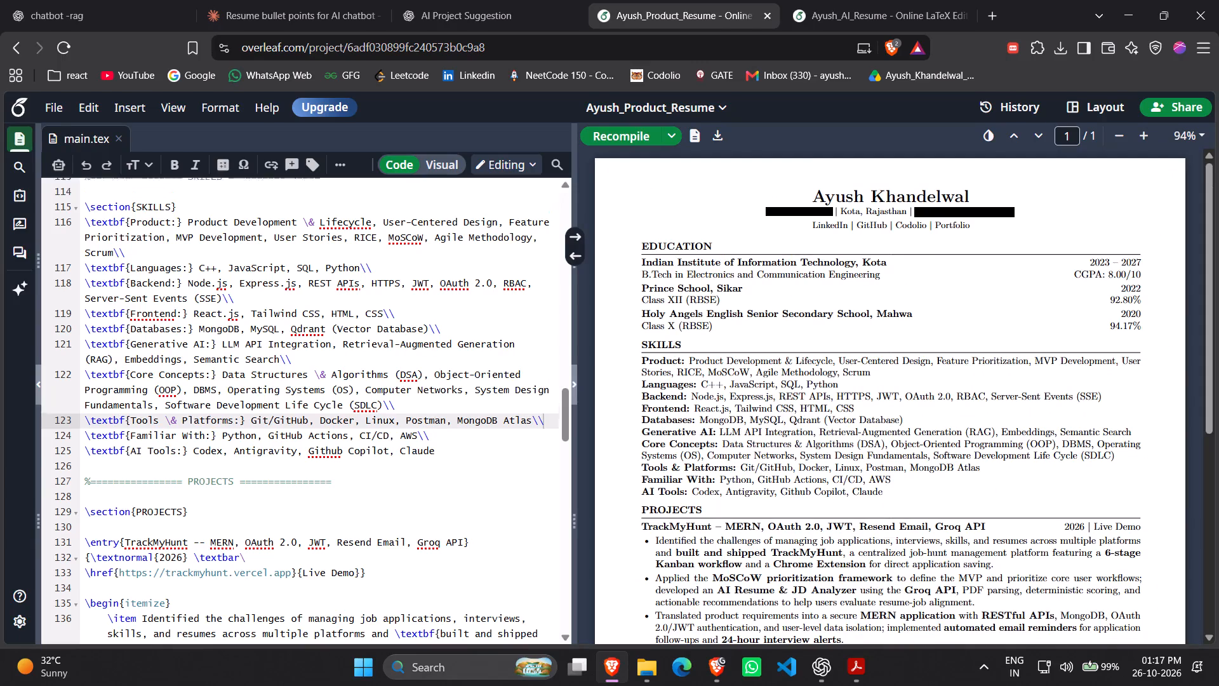
scroll(226, 438, up, 1)
Copy the entire LaTeX source of Ayush_Product_Resume.
click(392, 241)
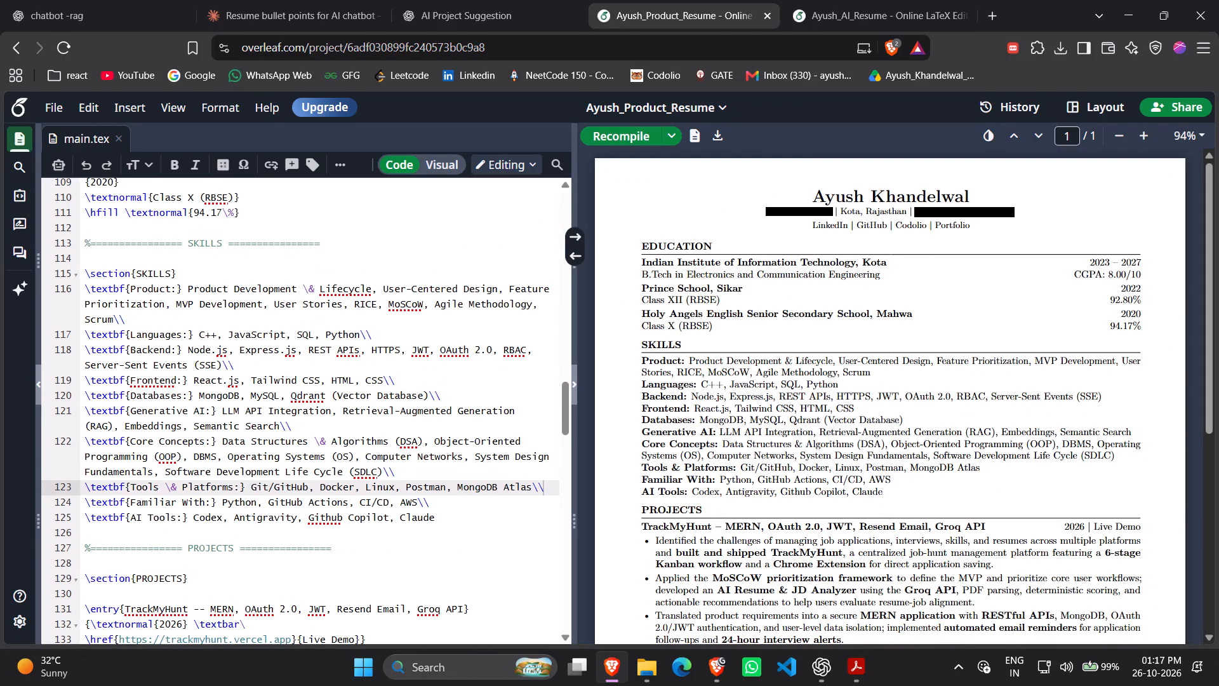
key(ctrl+a)
key(ctrl+c)
click(392, 241)
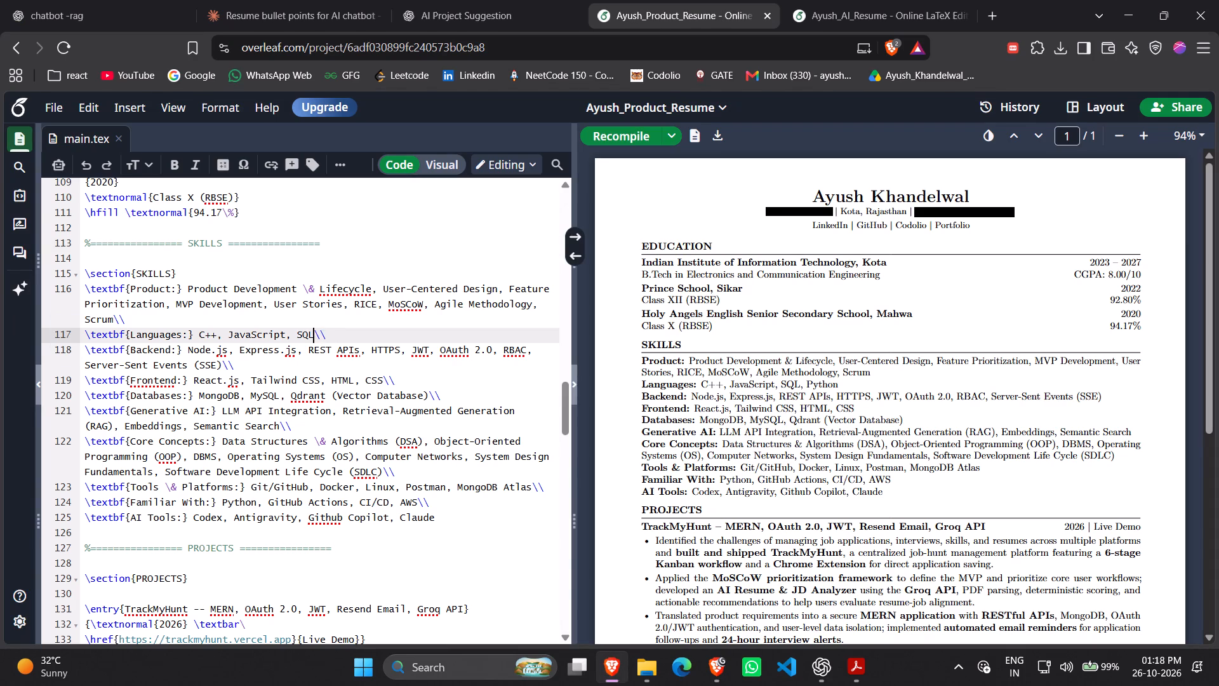
Read the rest of ChatGPT's product resume review, covering the Skills order, AI-assisted development wording and spacing advice.
click(604, 661)
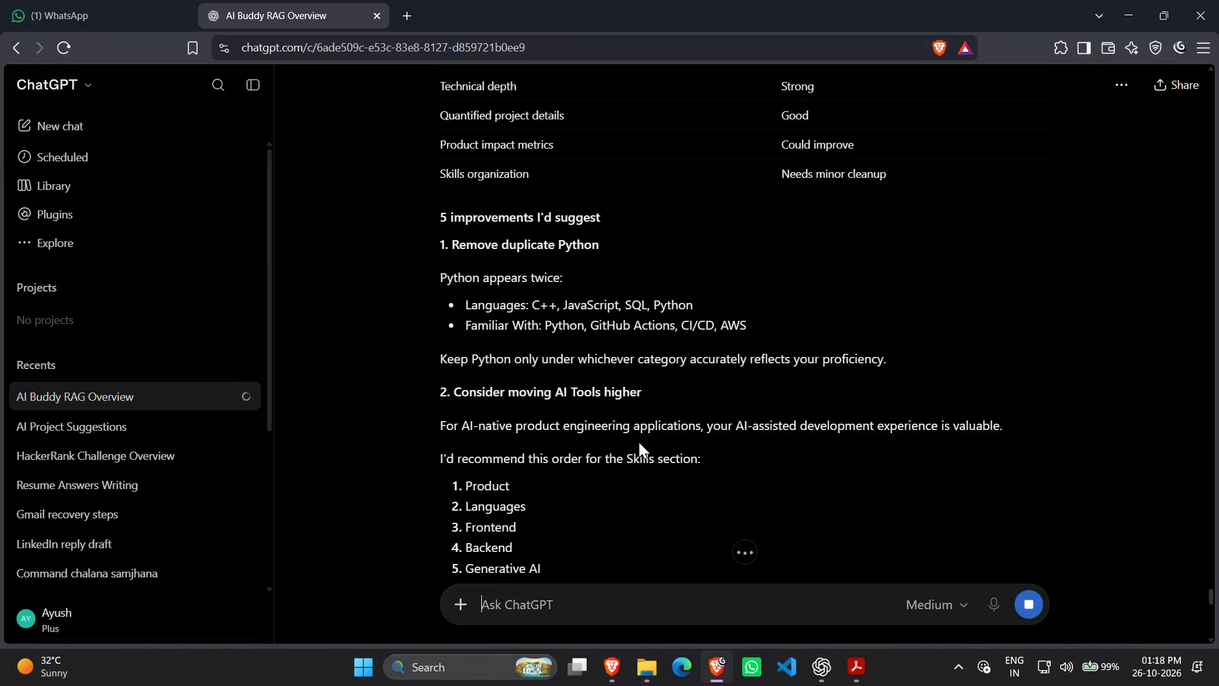
scroll(639, 442, down, 3)
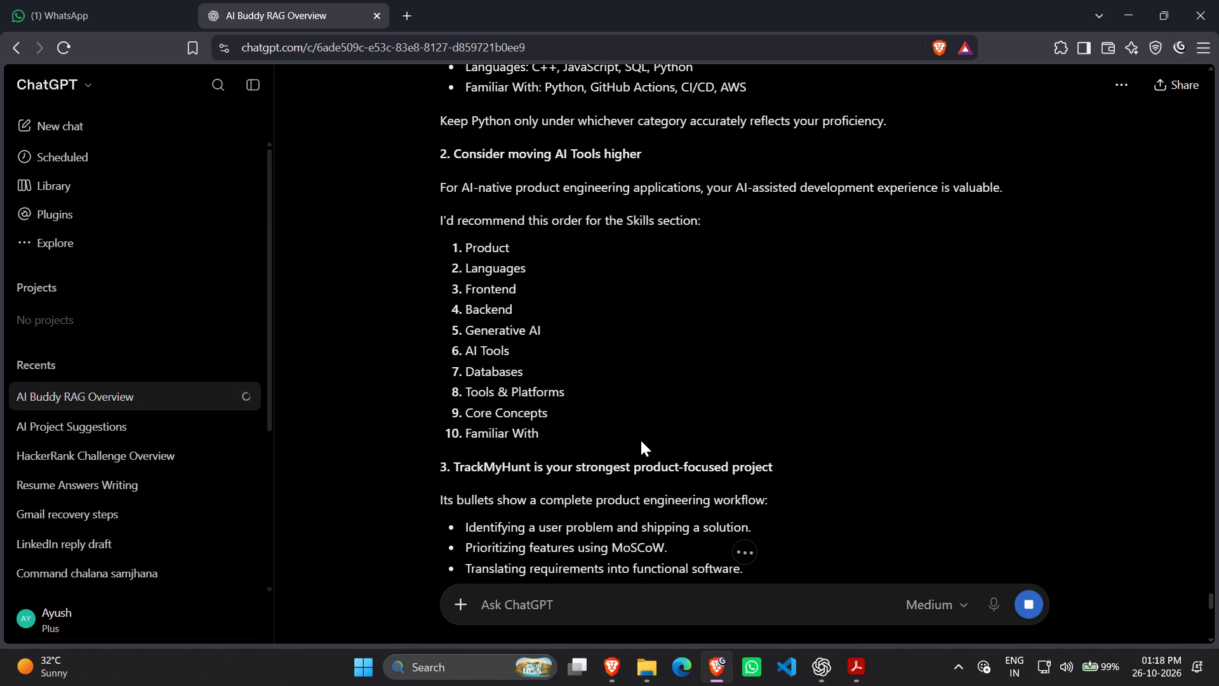
scroll(641, 440, down, 3)
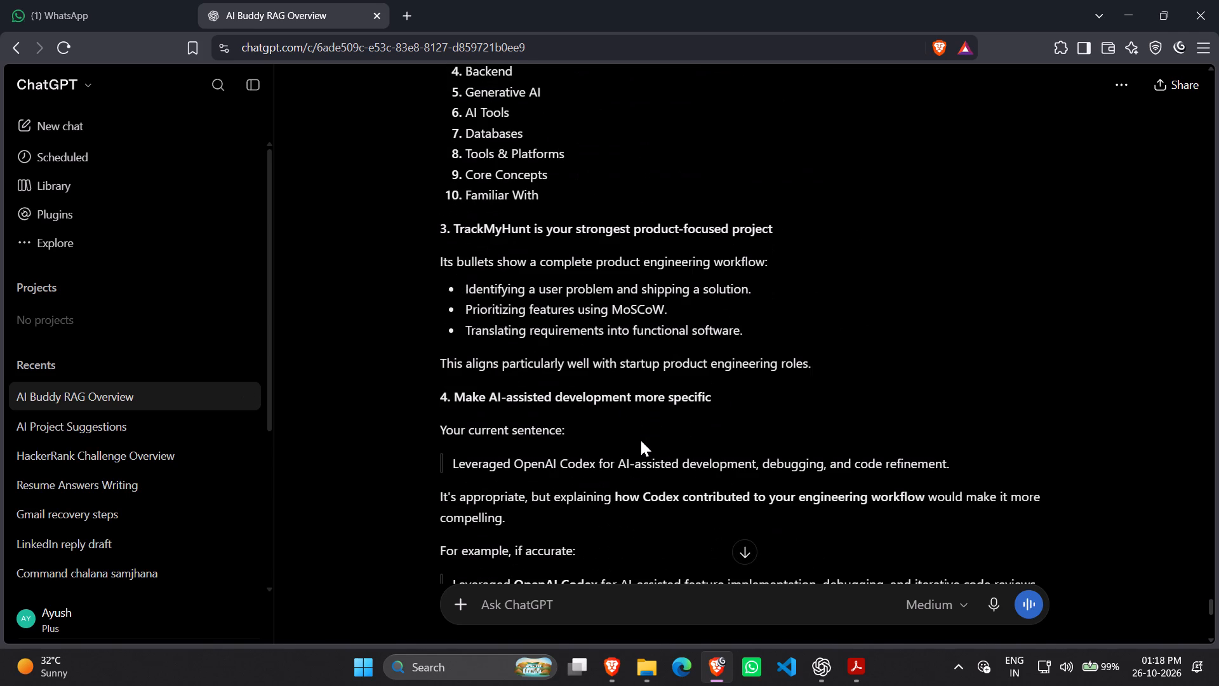
scroll(641, 440, up, 1)
key(alt+Tab)
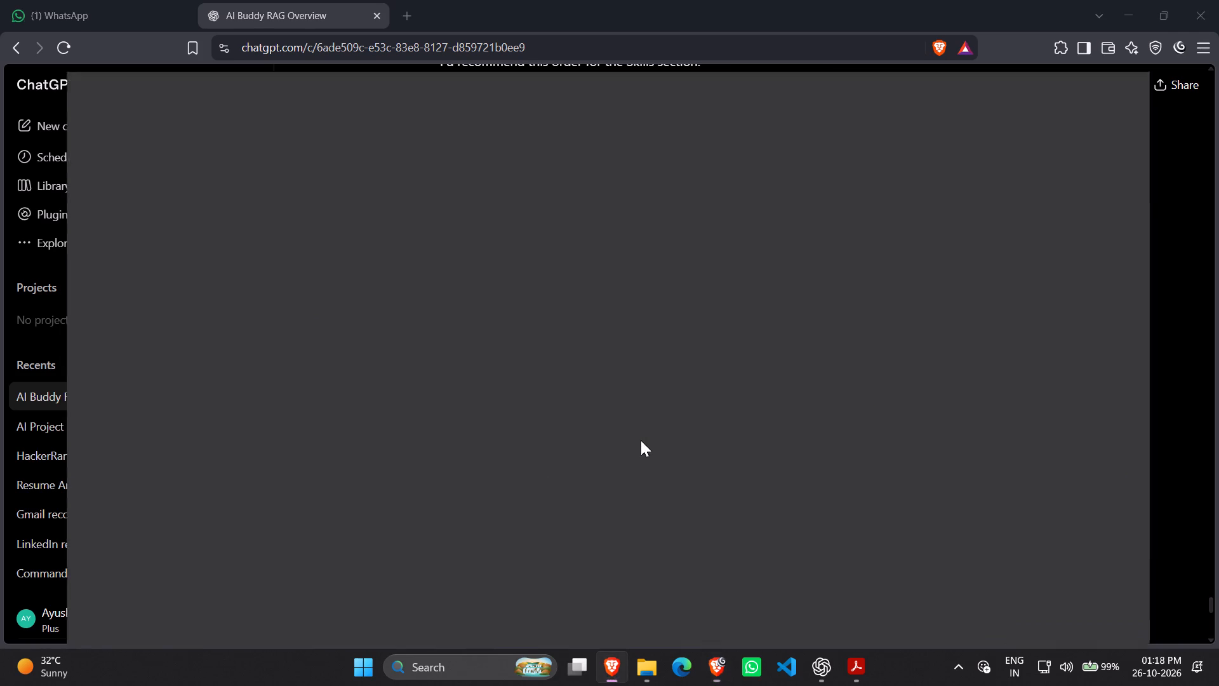
key(alt+Tab)
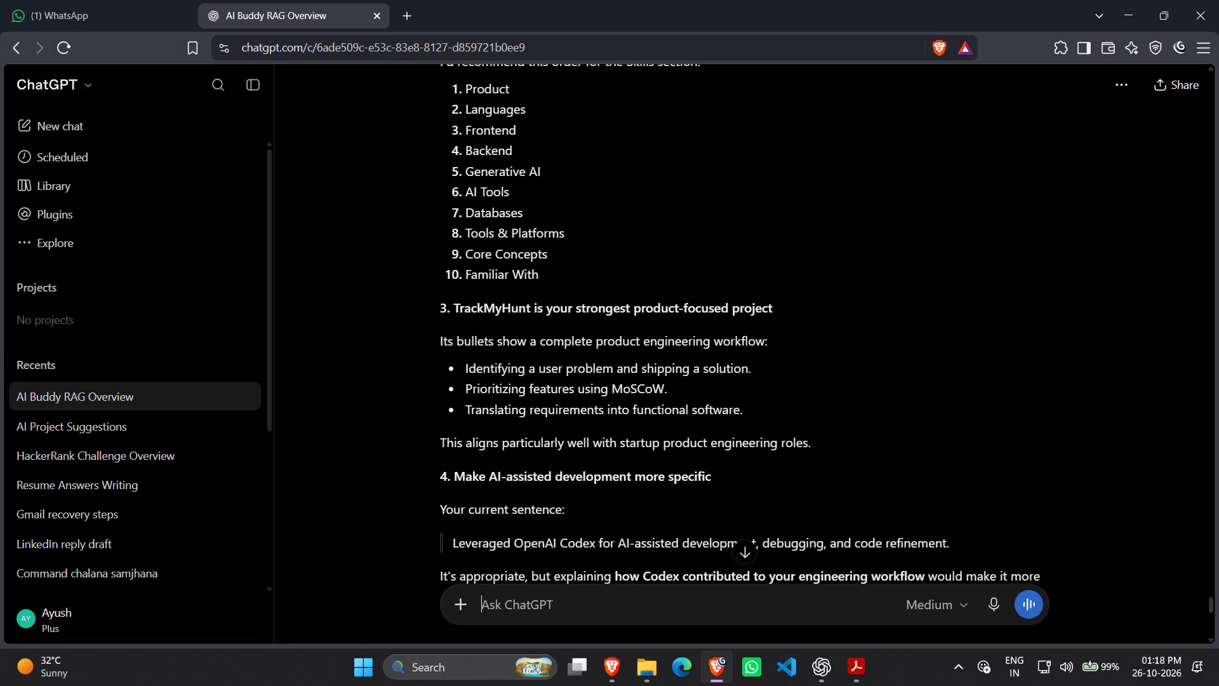
scroll(659, 439, down, 6)
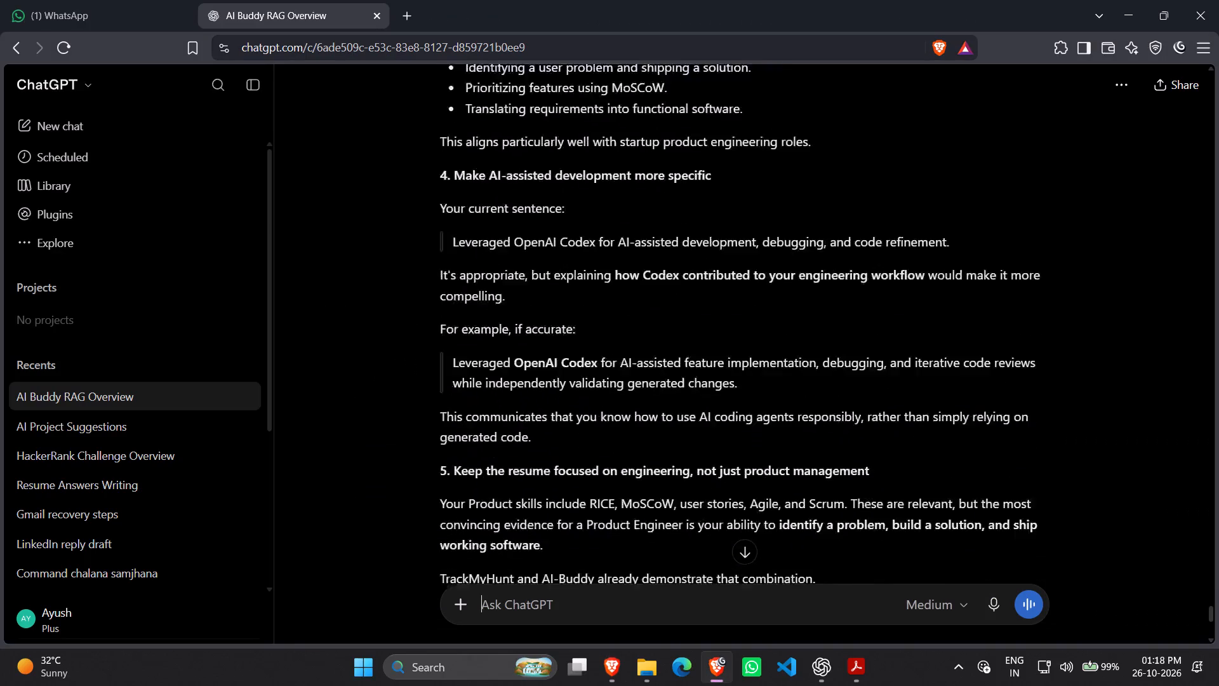
scroll(659, 439, down, 5)
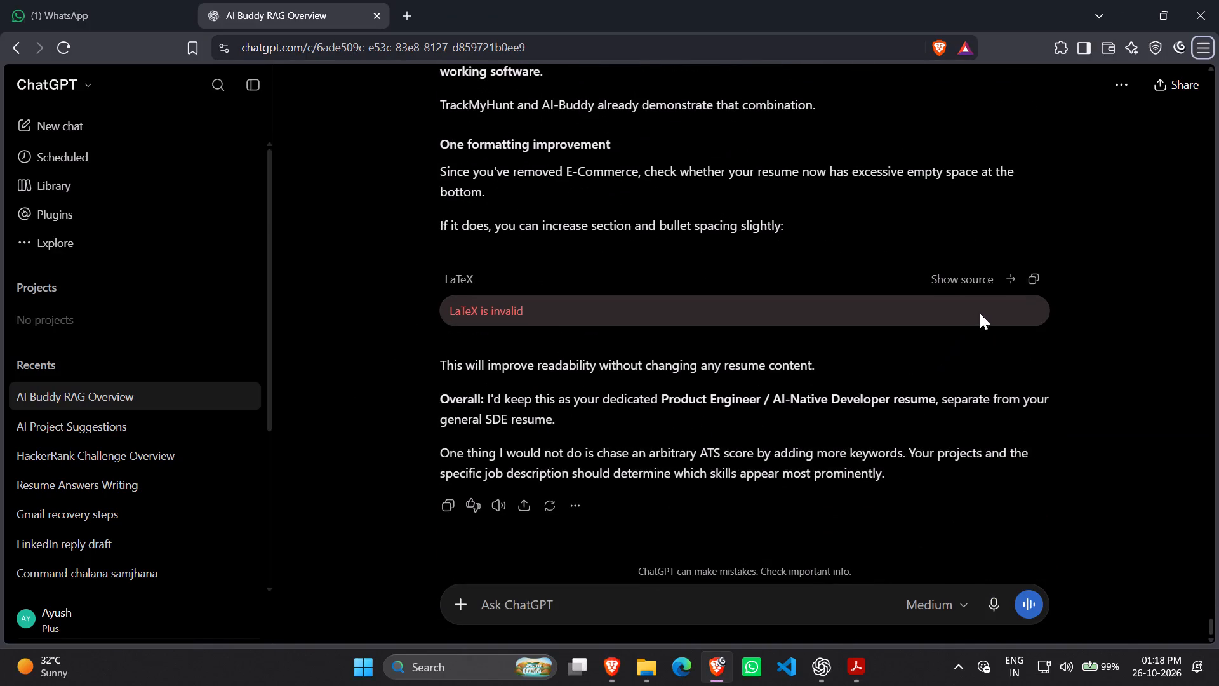
Show the source of ChatGPT's suggested LaTeX spacing snippet and copy its \titlespacing and \setlist[itemize] code.
click(962, 278)
scroll(684, 263, down, 3)
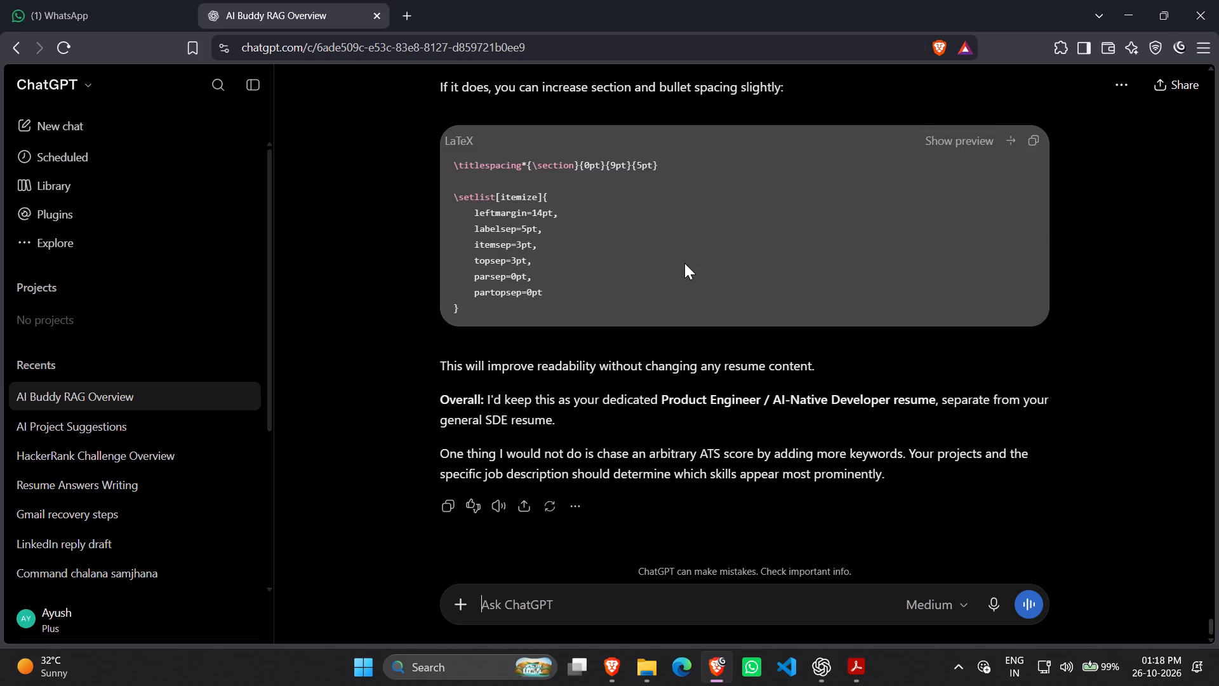
scroll(570, 212, down, 2)
scroll(570, 212, up, 2)
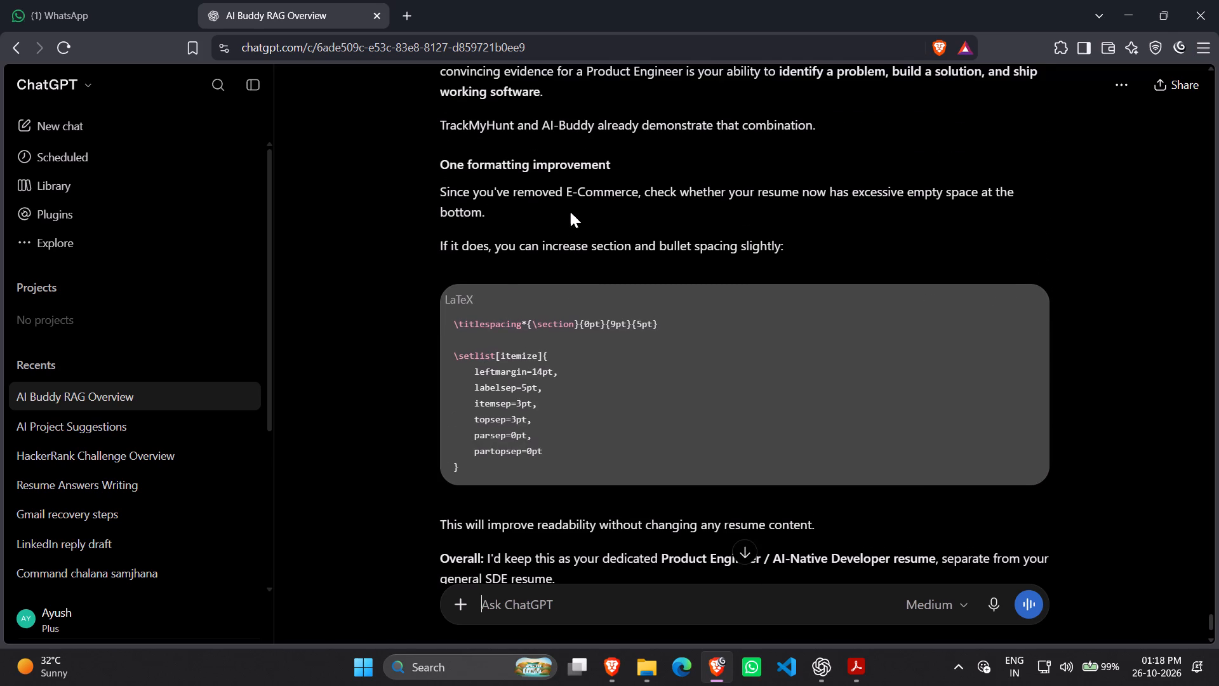
scroll(587, 332, down, 3)
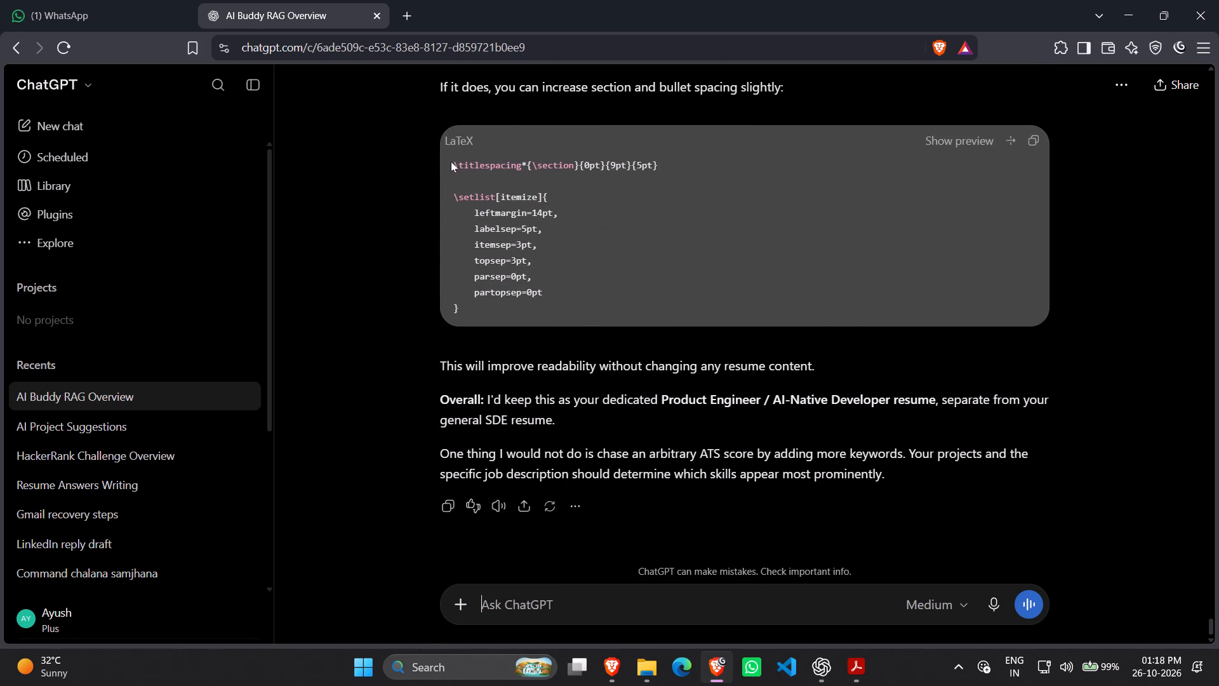
drag(444, 161, 528, 302)
key(ctrl+c)
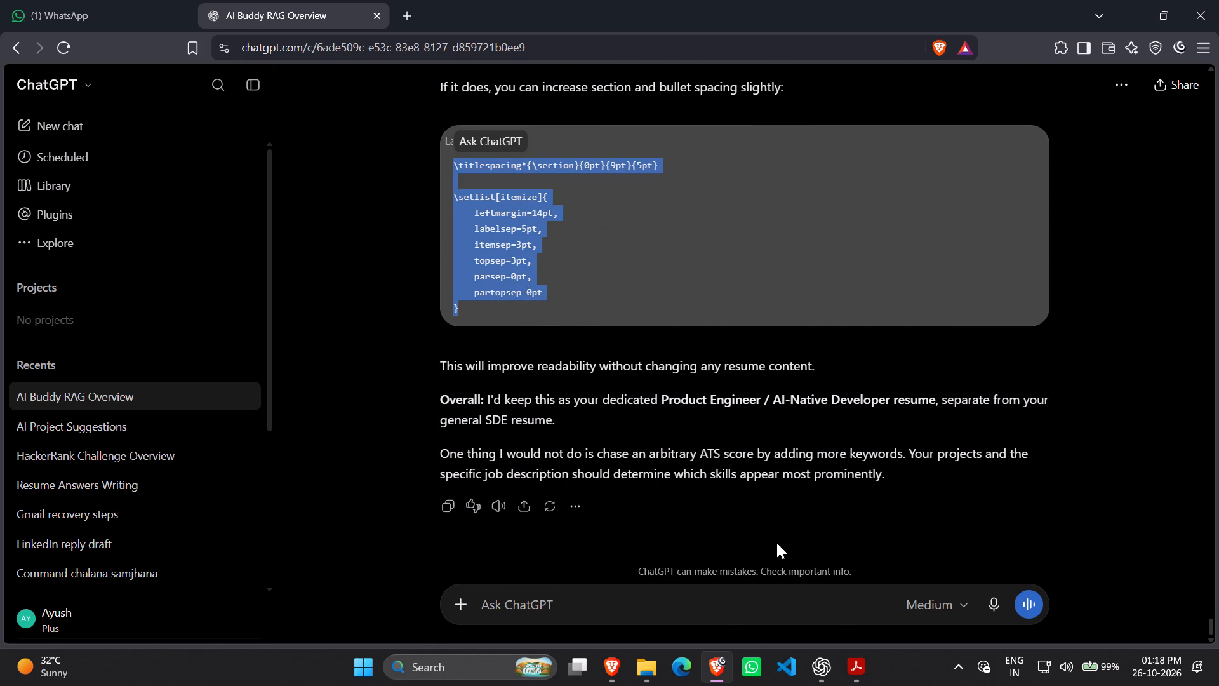
In Overleaf's Ayush_Product_Resume, replace the \titlespacing line through the \setlist[itemize] block with the copied code: 9pt/5pt section spacing, 3pt itemsep and topsep.
click(627, 666)
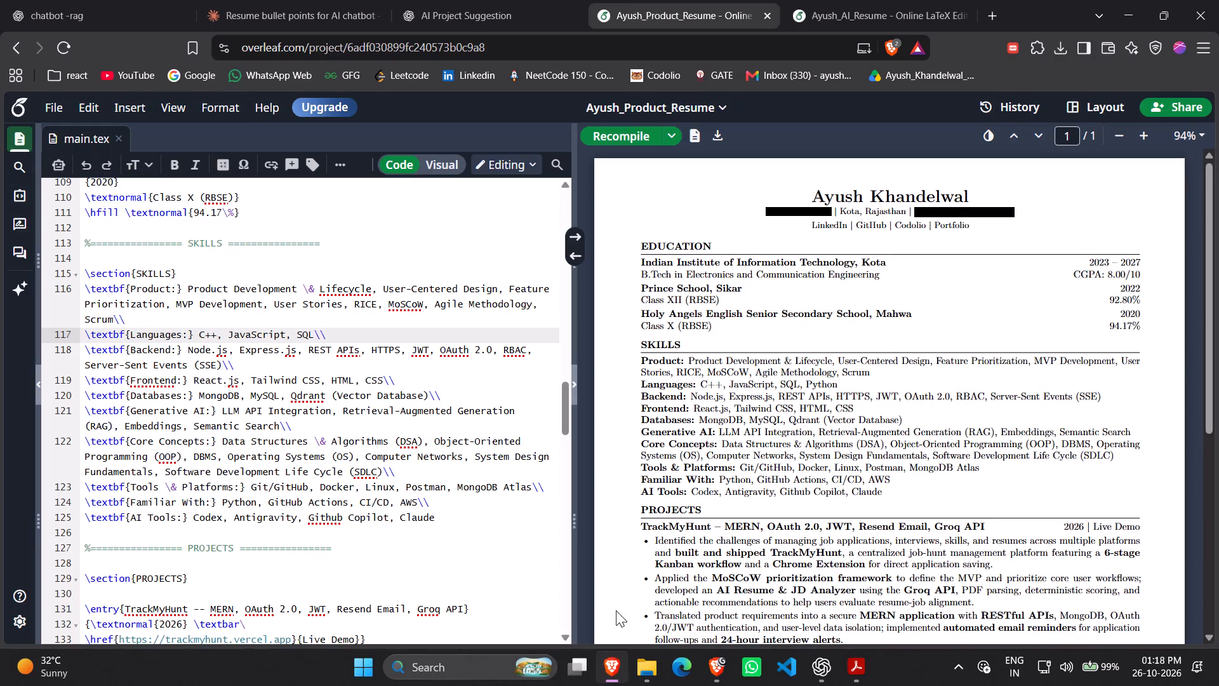
scroll(331, 384, up, 11)
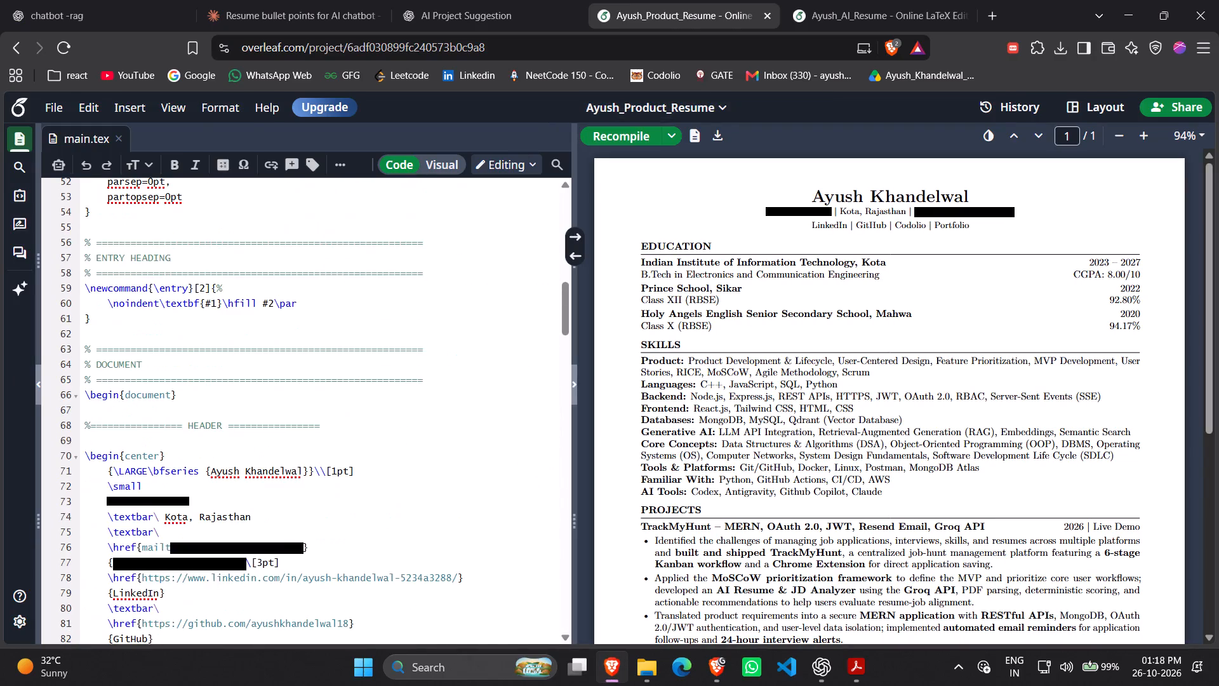
scroll(338, 382, up, 19)
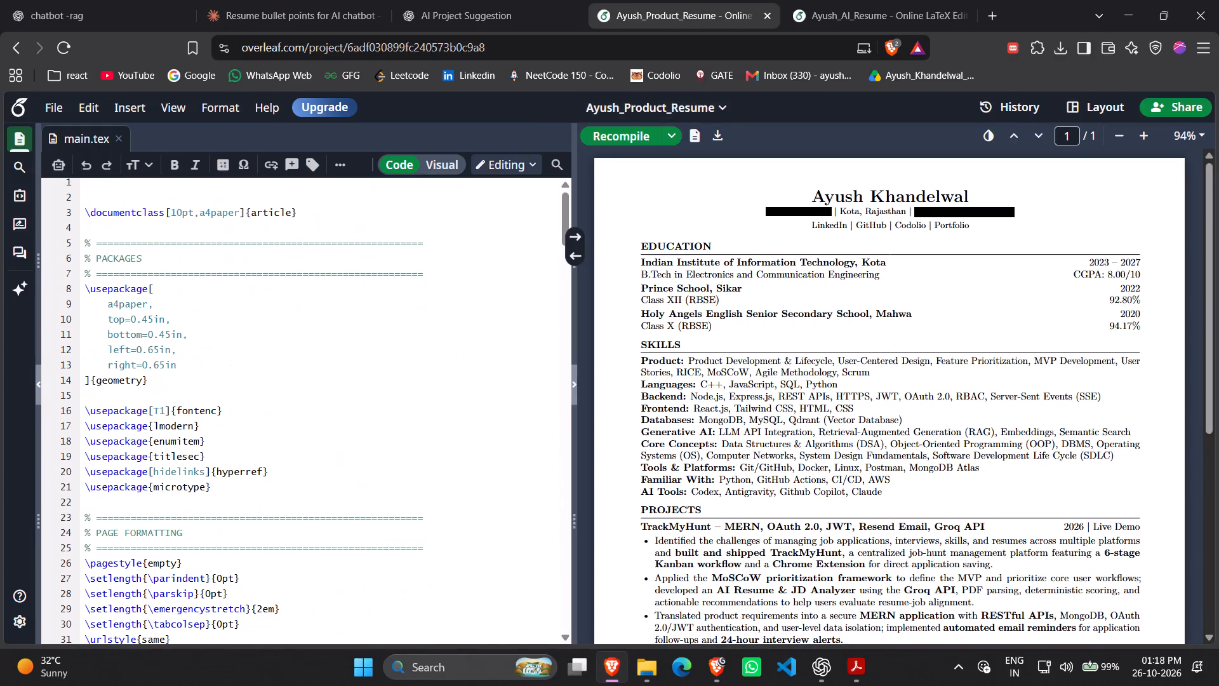
scroll(339, 381, down, 4)
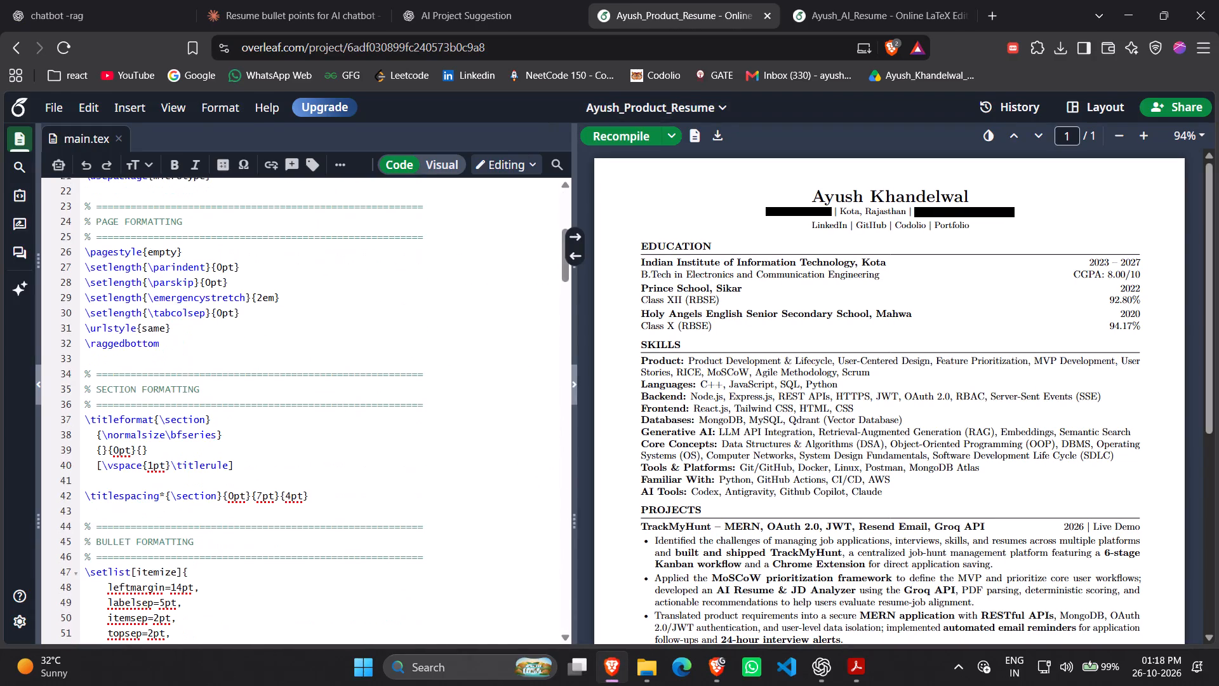
key(alt+Tab)
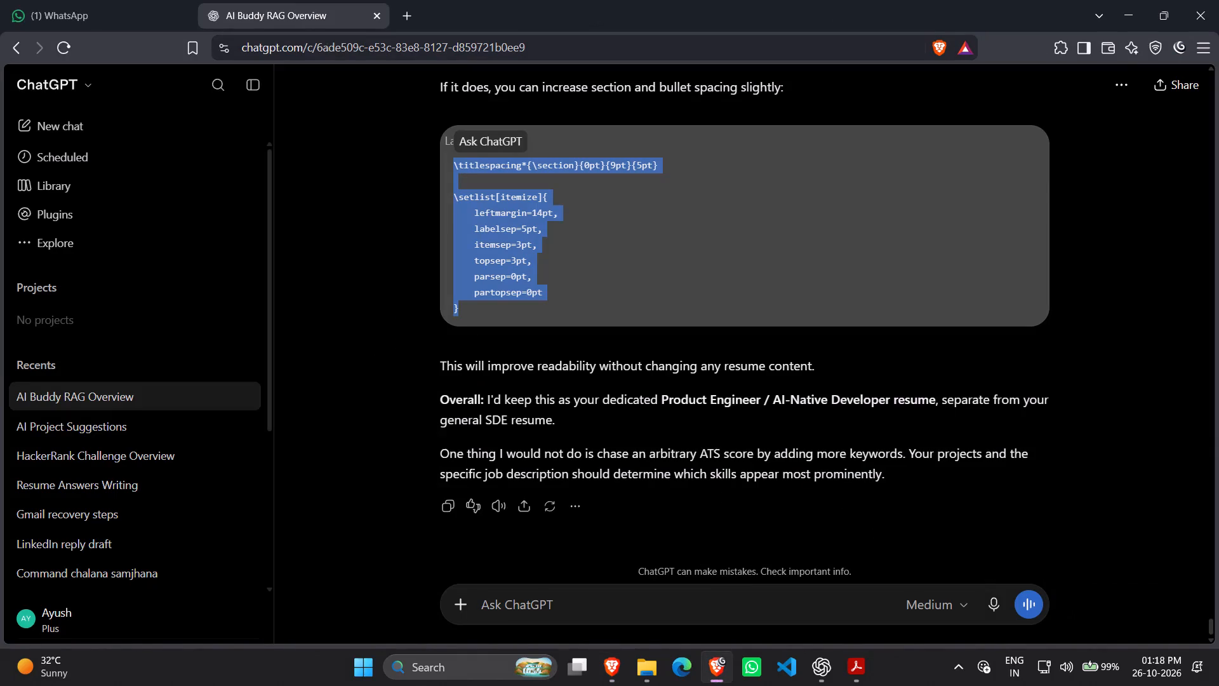
key(alt+Tab)
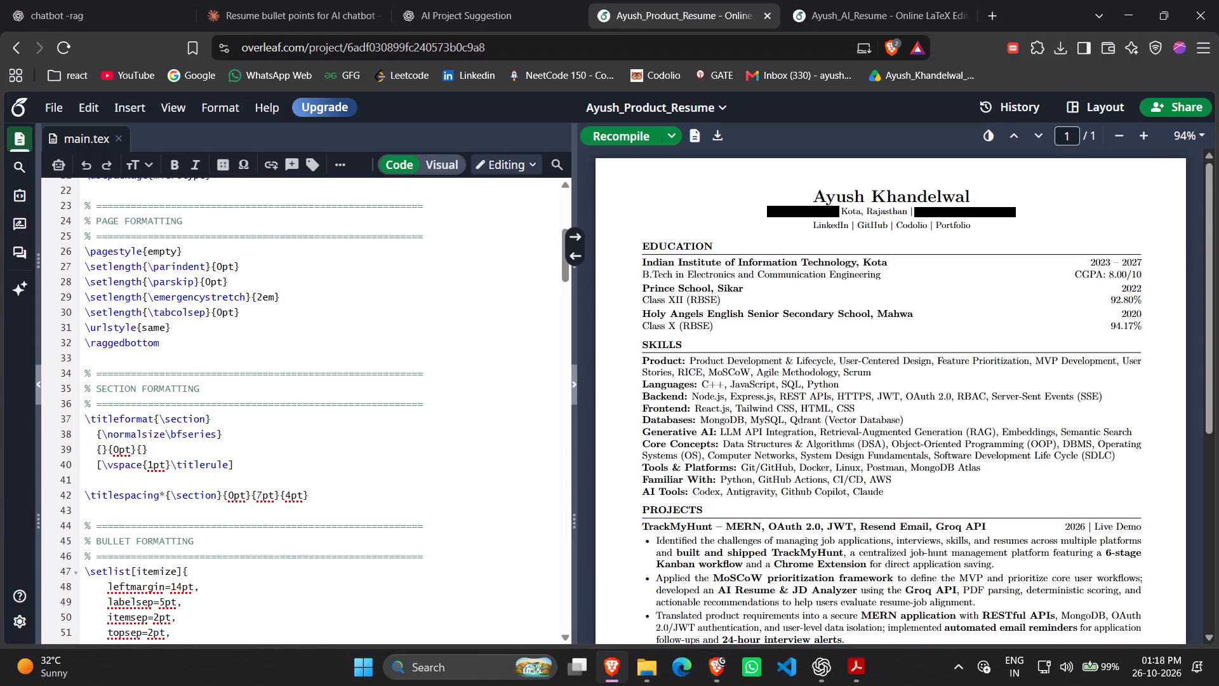
scroll(342, 416, down, 1)
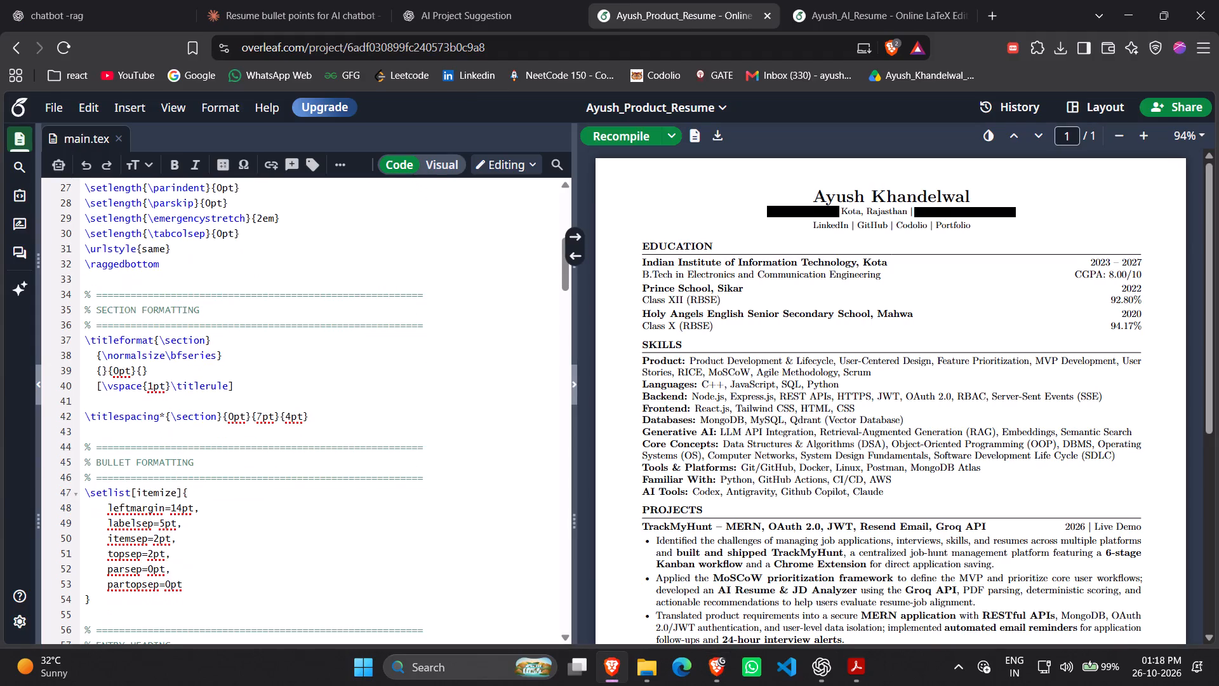
drag(102, 594, 72, 409)
scroll(72, 409, down, 1)
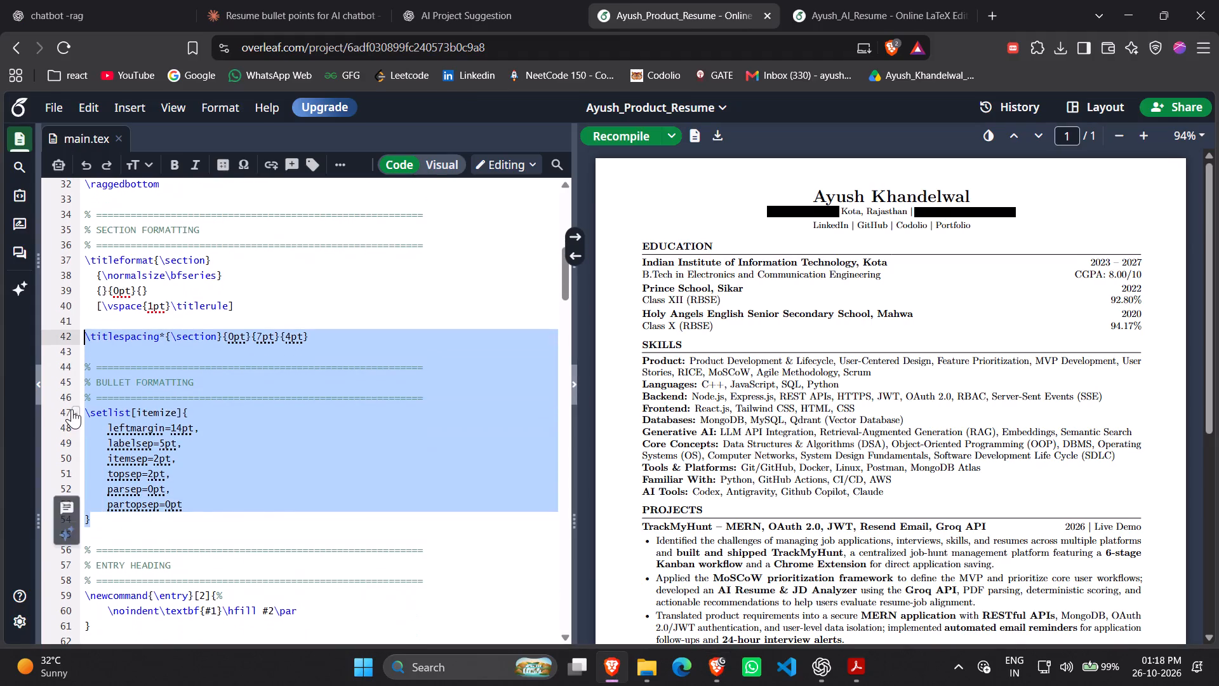
key(ctrl+v)
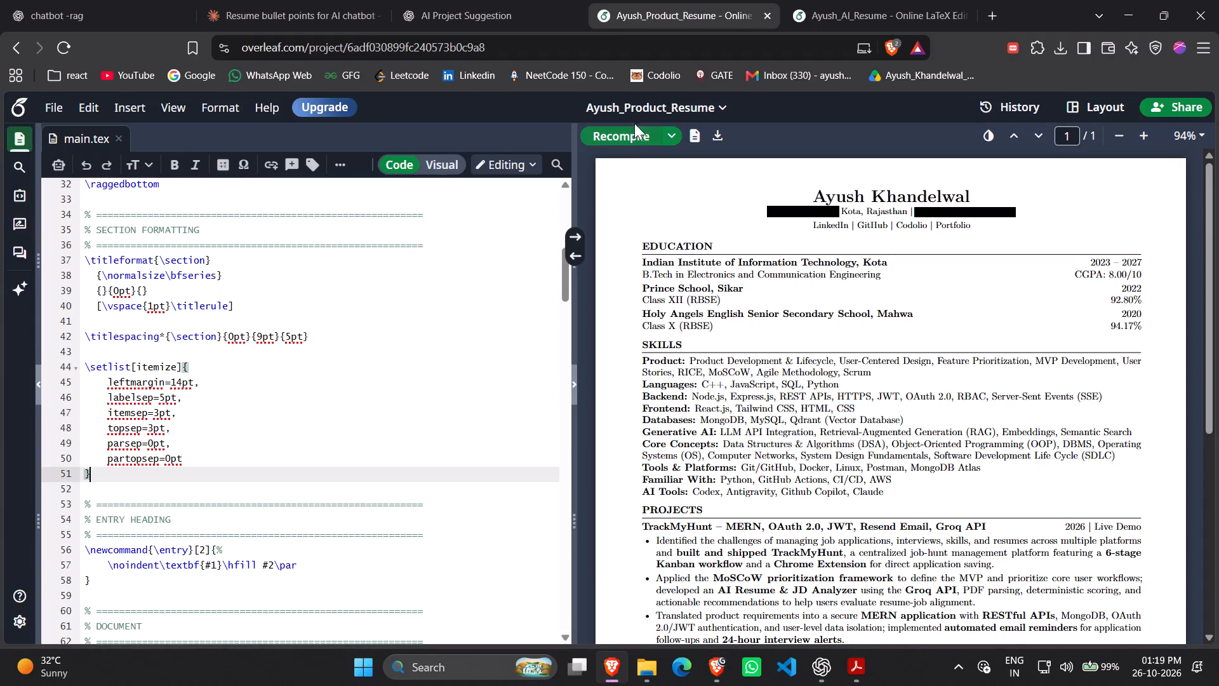
Recompile the product resume and check the new section and bullet spacing in the preview.
click(620, 137)
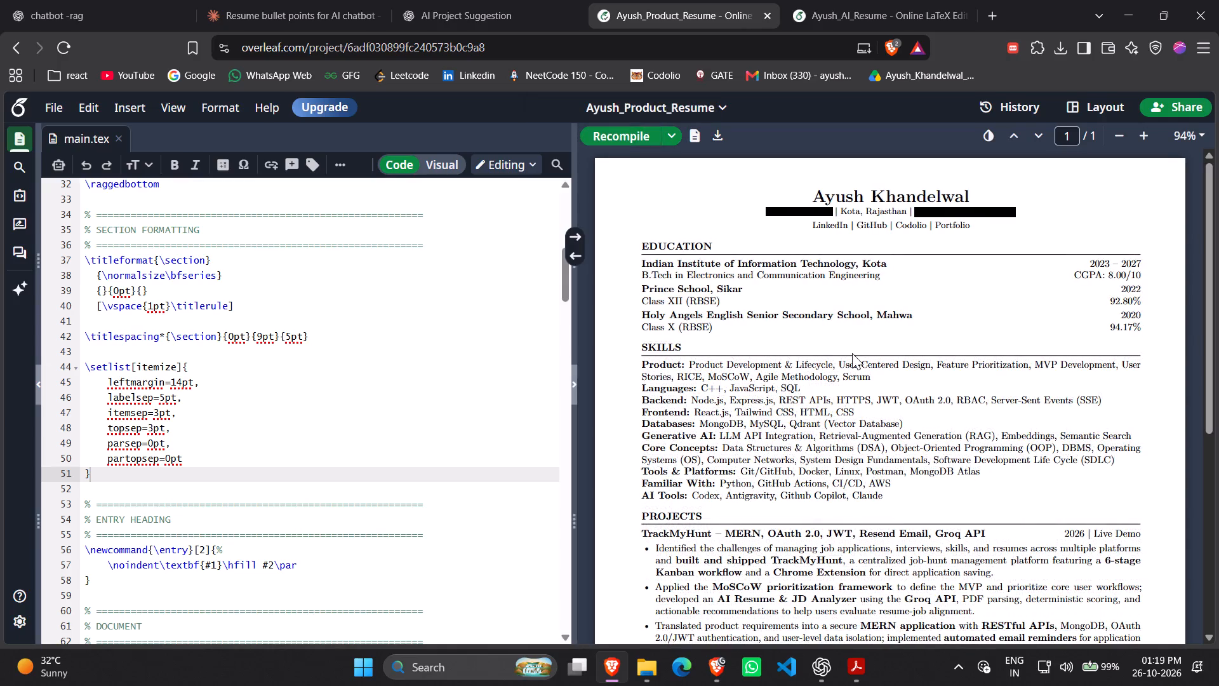
scroll(917, 403, down, 5)
scroll(917, 403, up, 6)
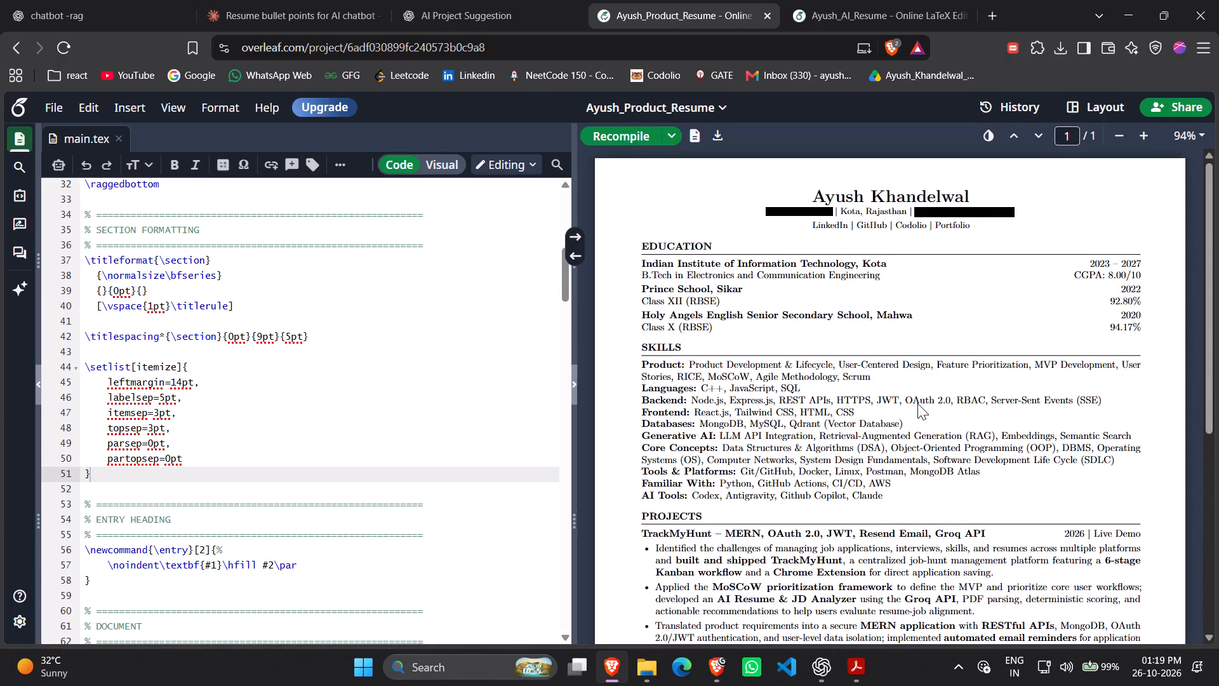
scroll(917, 403, down, 5)
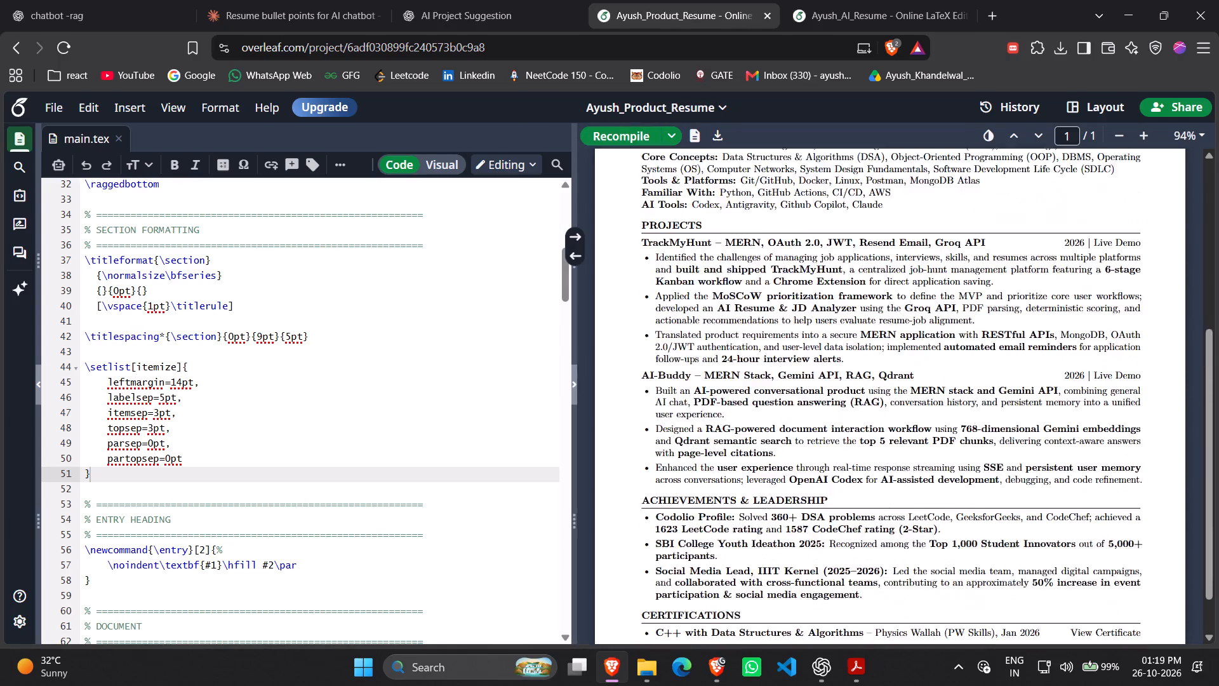
scroll(917, 403, up, 5)
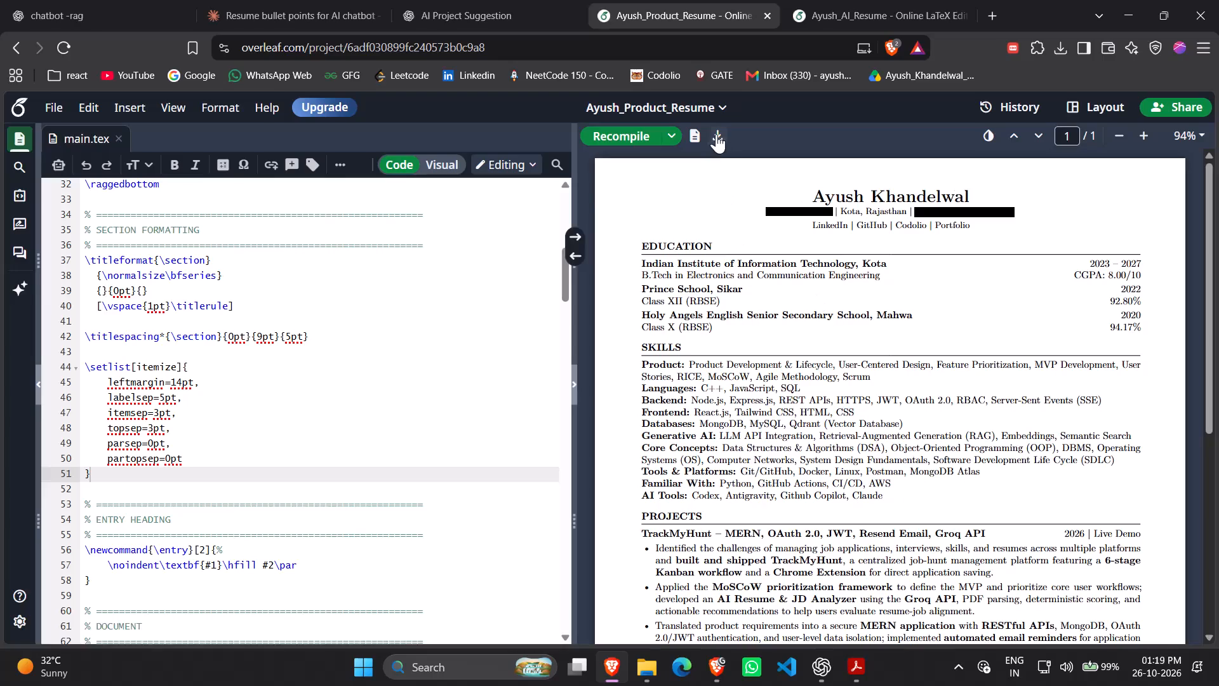
Download the compiled resume PDF as Ayush_Product_Resume into the RESUME > NEW folder on Disk A.
click(716, 134)
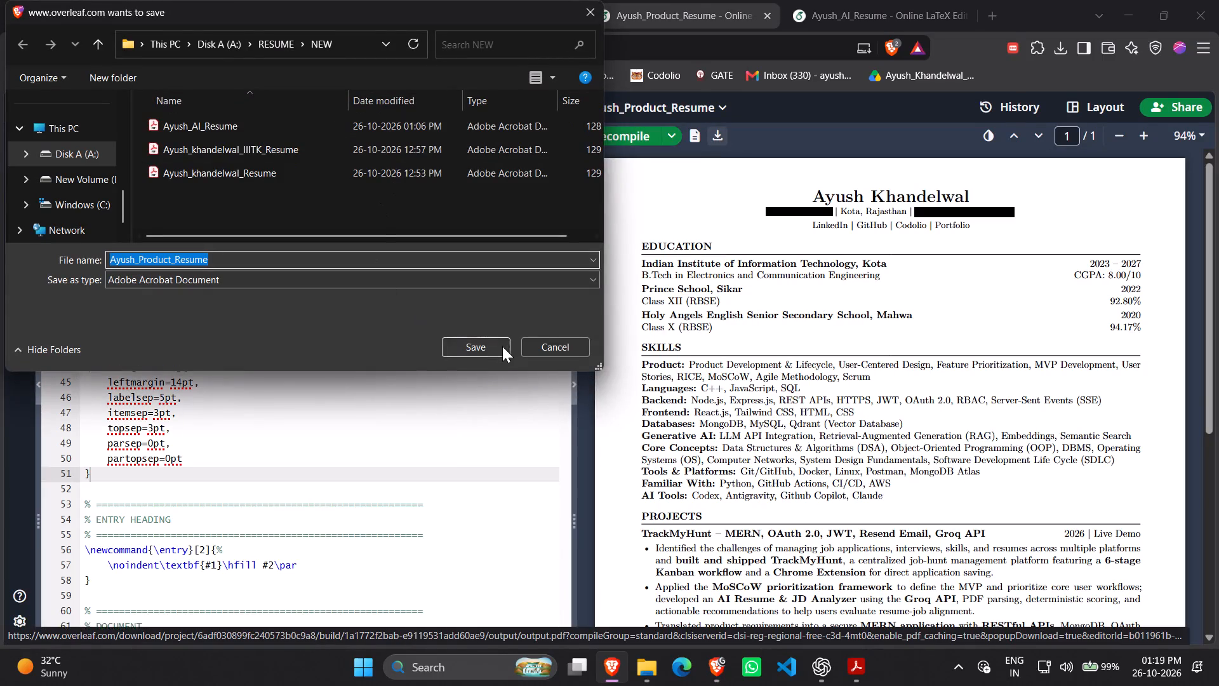